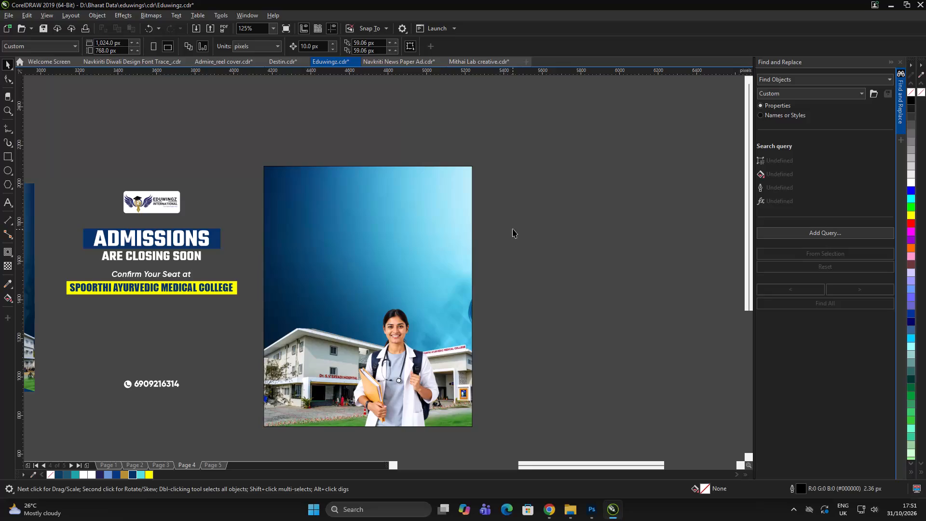
# Centre the Eduwingz logo horizontally on the poster background.
pyautogui.doubleClick(513, 229)
pyautogui.moveTo(232, 145); pyautogui.dragTo(209, 229)
pyautogui.moveTo(214, 165); pyautogui.dragTo(97, 237)
pyautogui.hotkey('ctrl', 'g')
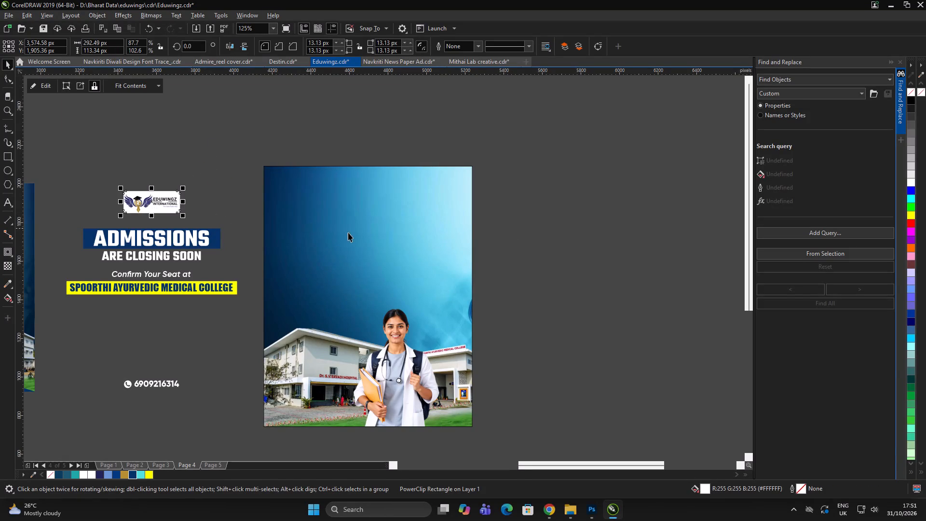
pyautogui.keyDown('shift'); pyautogui.click(332, 235); pyautogui.keyUp('shift')
pyautogui.press('c')
# Group the ADMISSIONS ARE CLOSING SOON heading on the poster below the logo and centre it horizontally on the background.
pyautogui.tripleClick(527, 186)
pyautogui.moveTo(236, 185); pyautogui.dragTo(109, 278)
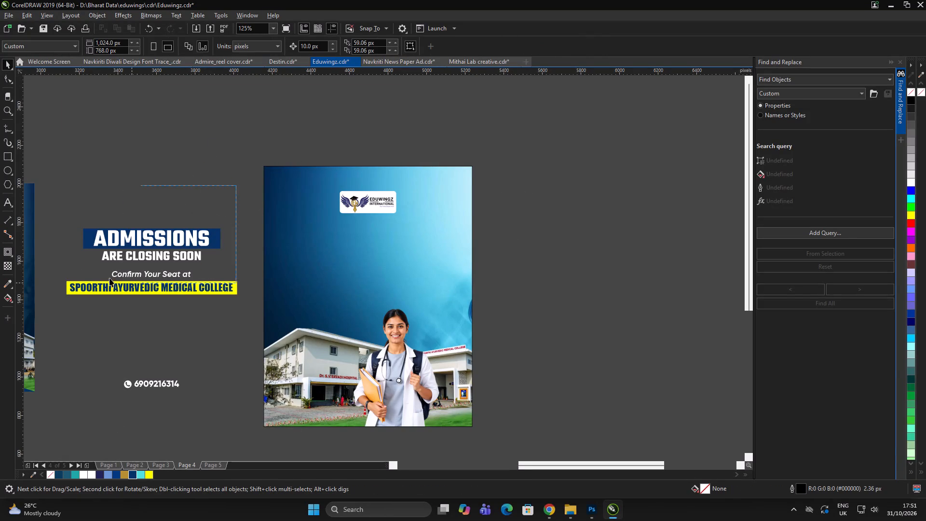
pyautogui.moveTo(109, 278); pyautogui.dragTo(76, 268)
pyautogui.moveTo(161, 239); pyautogui.dragTo(375, 242)
pyautogui.hotkey('ctrl', 'g')
pyautogui.keyDown('shift'); pyautogui.click(423, 188); pyautogui.keyUp('shift')
pyautogui.press('c')
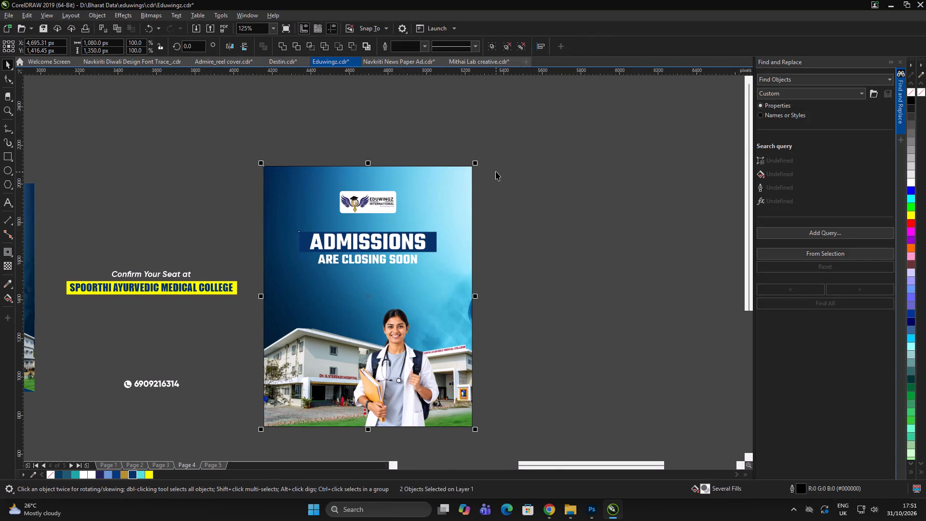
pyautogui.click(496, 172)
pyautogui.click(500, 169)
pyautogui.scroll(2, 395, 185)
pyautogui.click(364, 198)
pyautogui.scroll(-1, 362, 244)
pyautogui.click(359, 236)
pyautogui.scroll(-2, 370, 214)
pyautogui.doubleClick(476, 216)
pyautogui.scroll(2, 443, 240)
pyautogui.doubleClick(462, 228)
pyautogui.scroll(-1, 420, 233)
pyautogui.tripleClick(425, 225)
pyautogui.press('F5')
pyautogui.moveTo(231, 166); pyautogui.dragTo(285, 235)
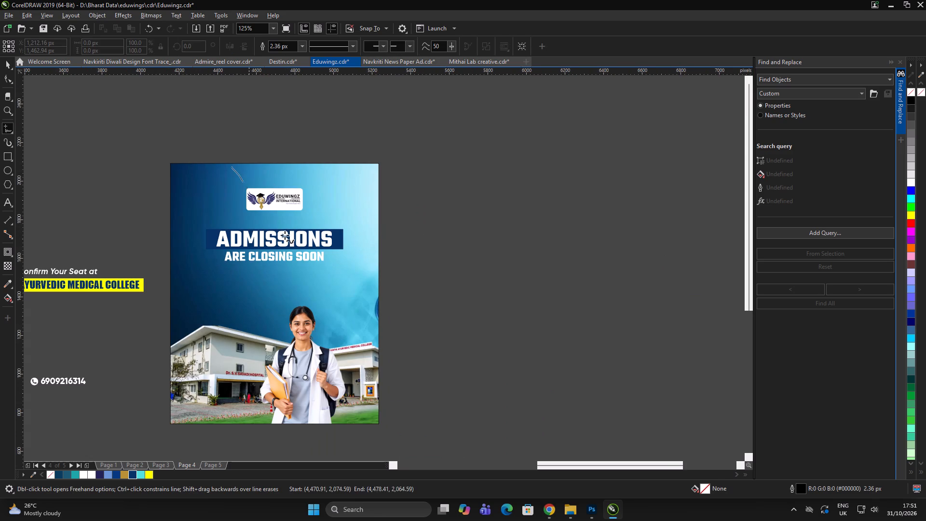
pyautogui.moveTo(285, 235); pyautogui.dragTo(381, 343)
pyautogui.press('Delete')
# Draw a rectangle about 612 by 742 px over the upper part of the poster.
pyautogui.press('F6')
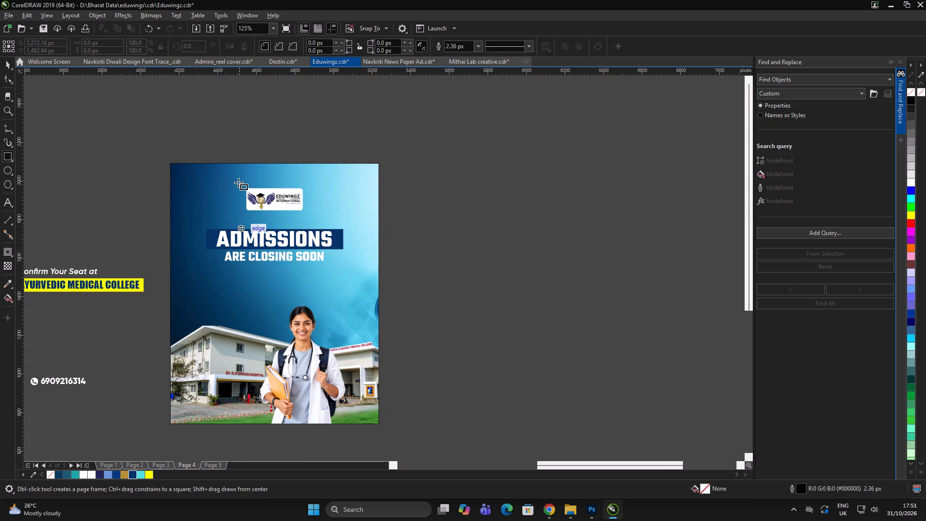
pyautogui.moveTo(238, 180); pyautogui.dragTo(356, 324)
pyautogui.press('space')
# Align the rectangle to the top and right edges of the poster background.
pyautogui.keyDown('shift'); pyautogui.click(377, 322); pyautogui.keyUp('shift')
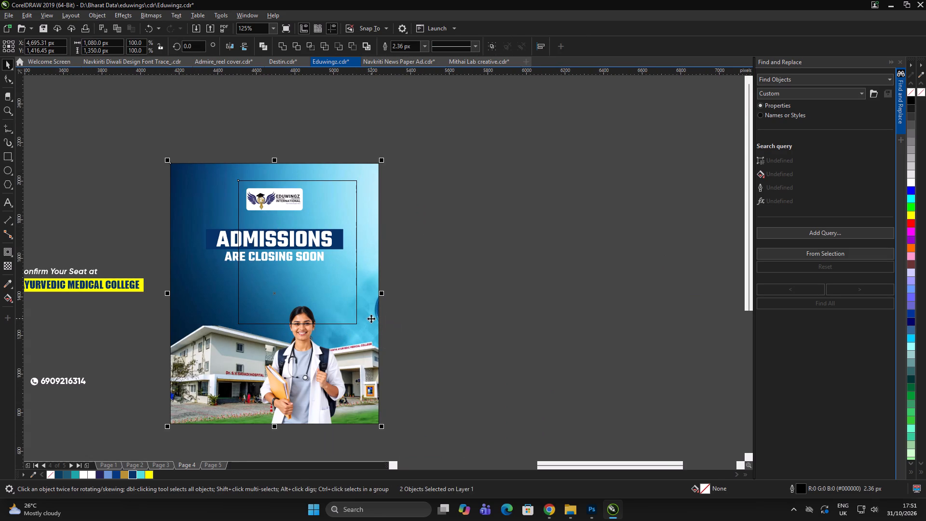
pyautogui.press('t')
pyautogui.click(455, 305)
pyautogui.click(347, 280)
pyautogui.click(215, 292)
pyautogui.press('r')
pyautogui.moveTo(477, 317); pyautogui.dragTo(471, 315)
pyautogui.click(306, 271)
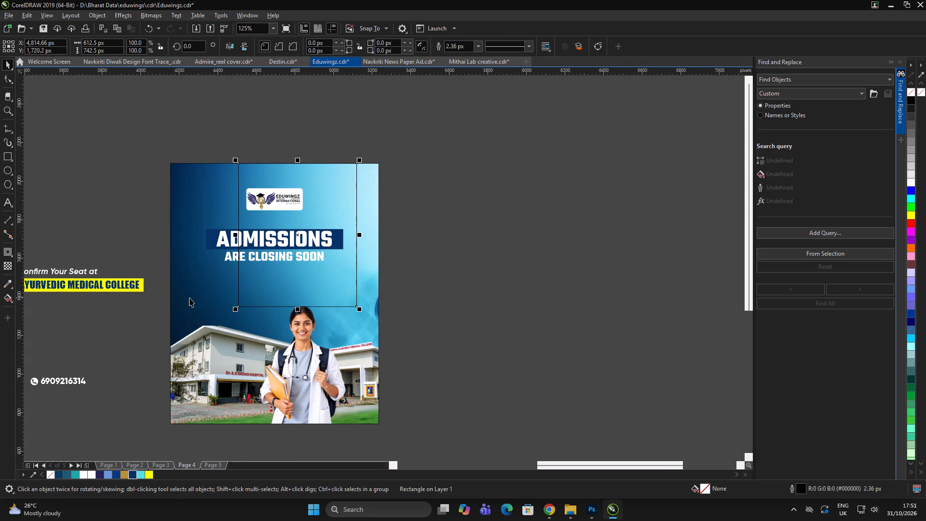
pyautogui.keyDown('shift'); pyautogui.click(190, 298); pyautogui.keyUp('shift')
pyautogui.press('r')
pyautogui.click(490, 315)
pyautogui.click(335, 288)
# Stretch the rectangle downward to a height of about 1,022 px, keeping its top edge in place.
pyautogui.moveTo(321, 310); pyautogui.dragTo(321, 342)
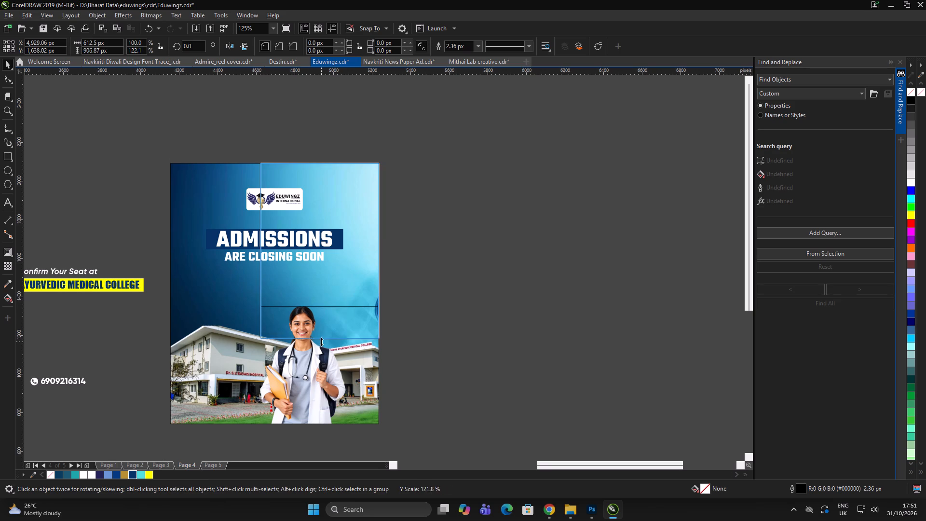
pyautogui.moveTo(321, 342); pyautogui.dragTo(317, 364)
pyautogui.doubleClick(515, 358)
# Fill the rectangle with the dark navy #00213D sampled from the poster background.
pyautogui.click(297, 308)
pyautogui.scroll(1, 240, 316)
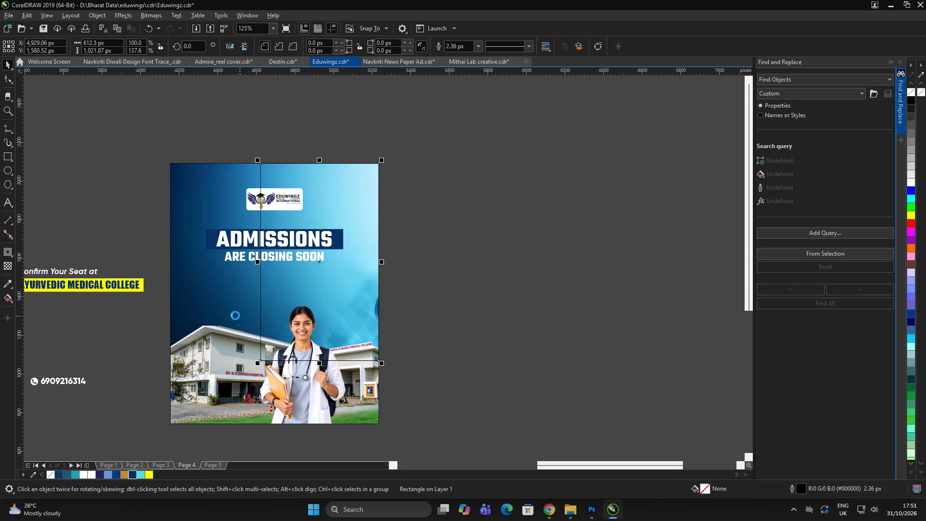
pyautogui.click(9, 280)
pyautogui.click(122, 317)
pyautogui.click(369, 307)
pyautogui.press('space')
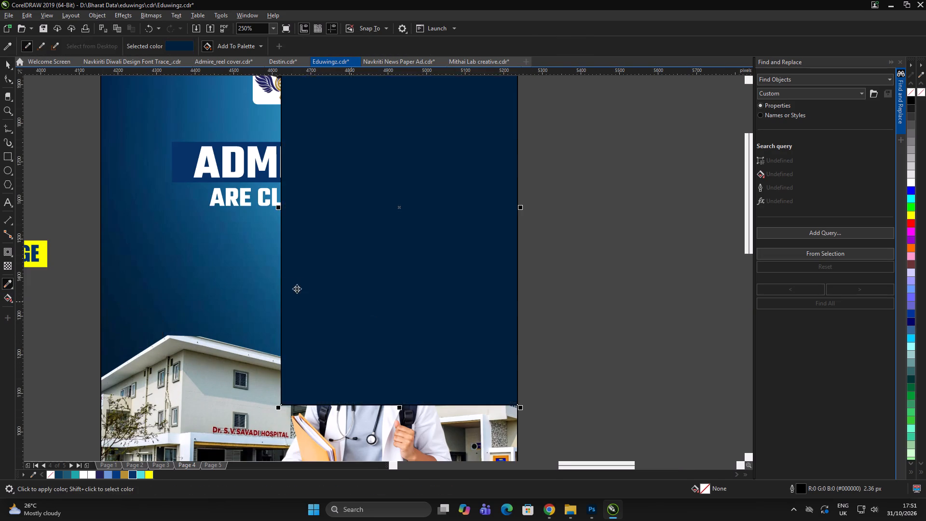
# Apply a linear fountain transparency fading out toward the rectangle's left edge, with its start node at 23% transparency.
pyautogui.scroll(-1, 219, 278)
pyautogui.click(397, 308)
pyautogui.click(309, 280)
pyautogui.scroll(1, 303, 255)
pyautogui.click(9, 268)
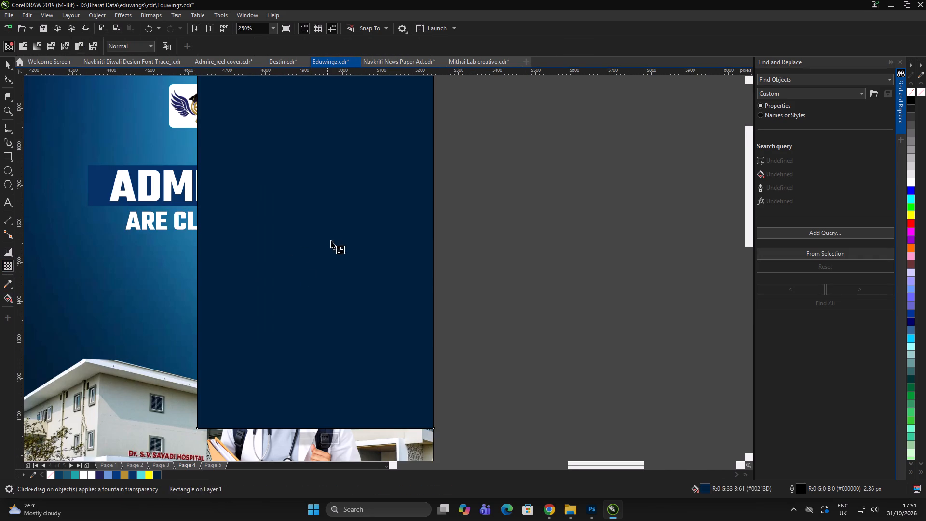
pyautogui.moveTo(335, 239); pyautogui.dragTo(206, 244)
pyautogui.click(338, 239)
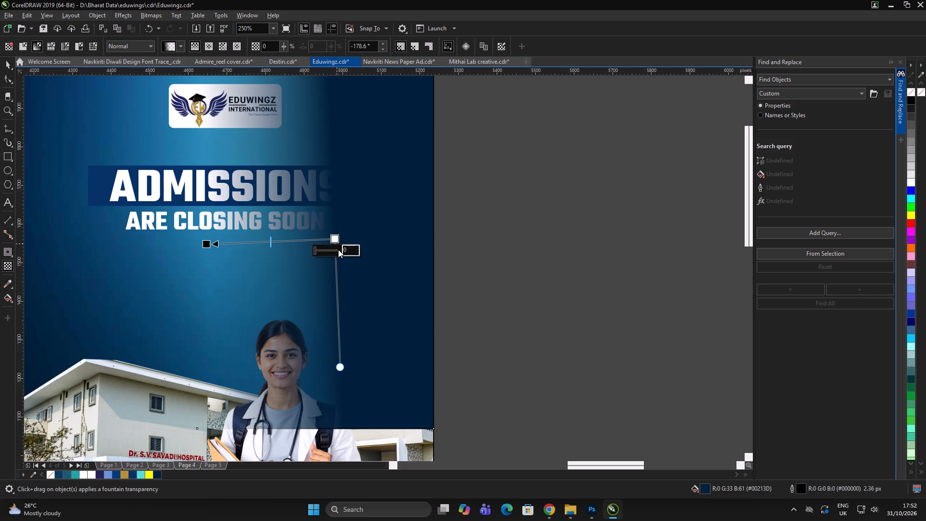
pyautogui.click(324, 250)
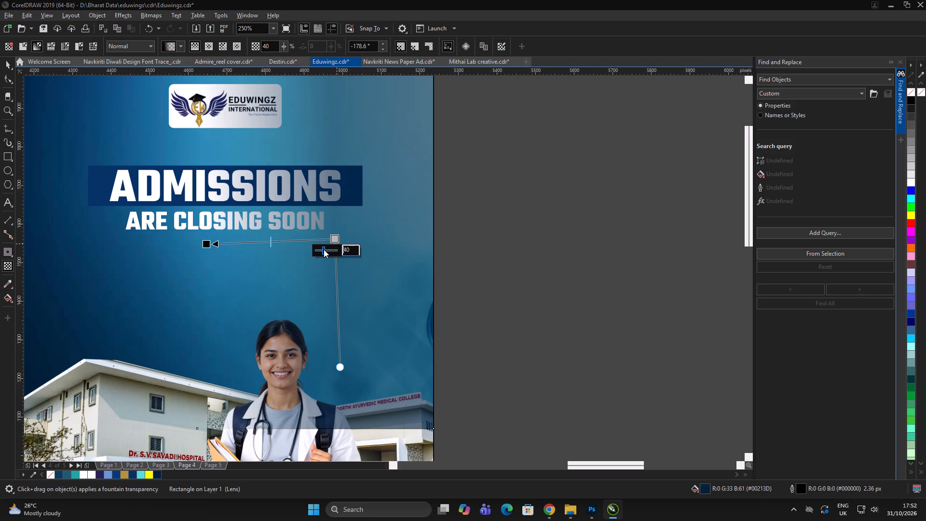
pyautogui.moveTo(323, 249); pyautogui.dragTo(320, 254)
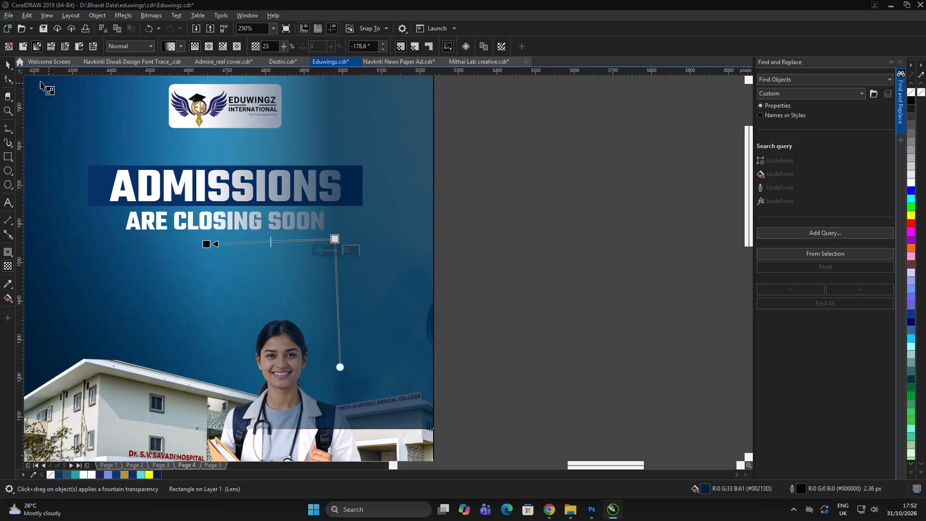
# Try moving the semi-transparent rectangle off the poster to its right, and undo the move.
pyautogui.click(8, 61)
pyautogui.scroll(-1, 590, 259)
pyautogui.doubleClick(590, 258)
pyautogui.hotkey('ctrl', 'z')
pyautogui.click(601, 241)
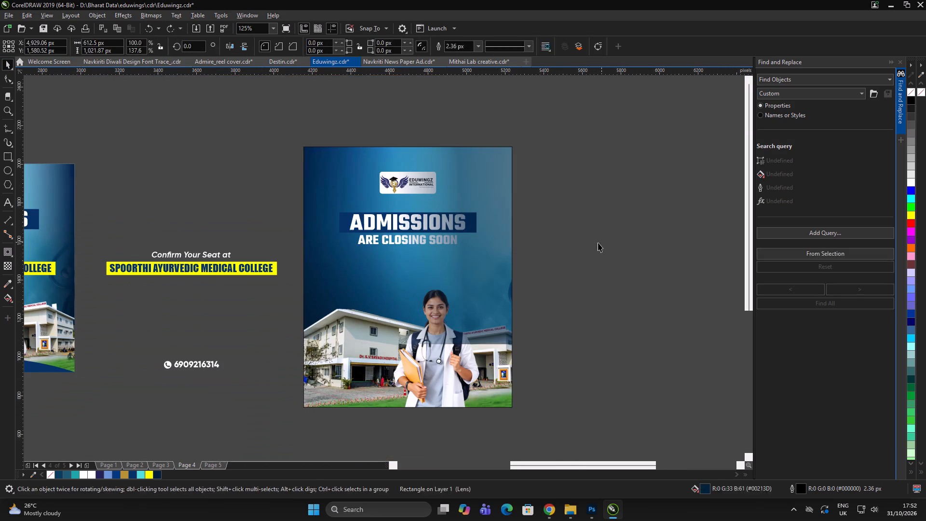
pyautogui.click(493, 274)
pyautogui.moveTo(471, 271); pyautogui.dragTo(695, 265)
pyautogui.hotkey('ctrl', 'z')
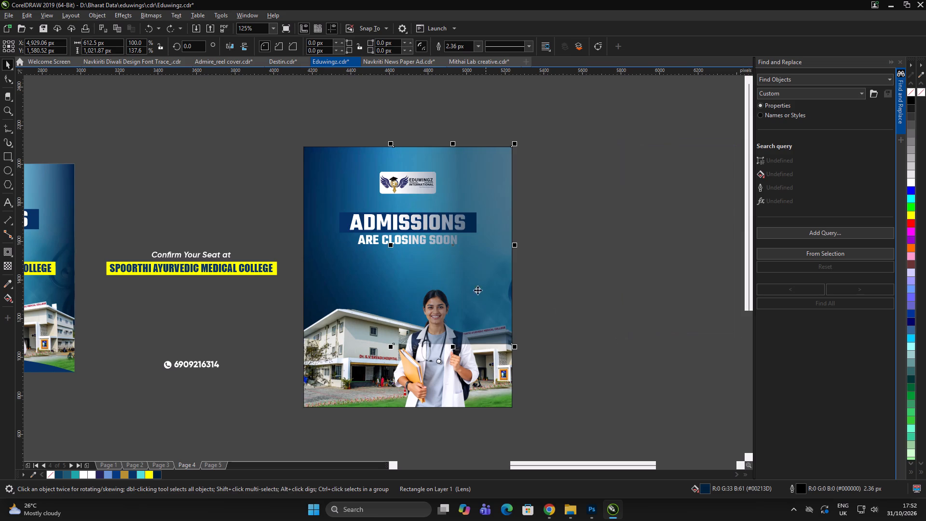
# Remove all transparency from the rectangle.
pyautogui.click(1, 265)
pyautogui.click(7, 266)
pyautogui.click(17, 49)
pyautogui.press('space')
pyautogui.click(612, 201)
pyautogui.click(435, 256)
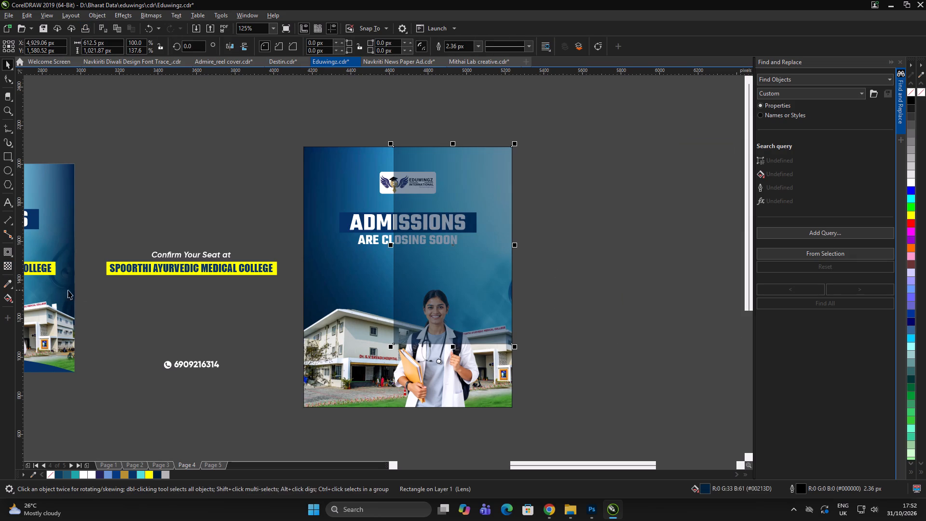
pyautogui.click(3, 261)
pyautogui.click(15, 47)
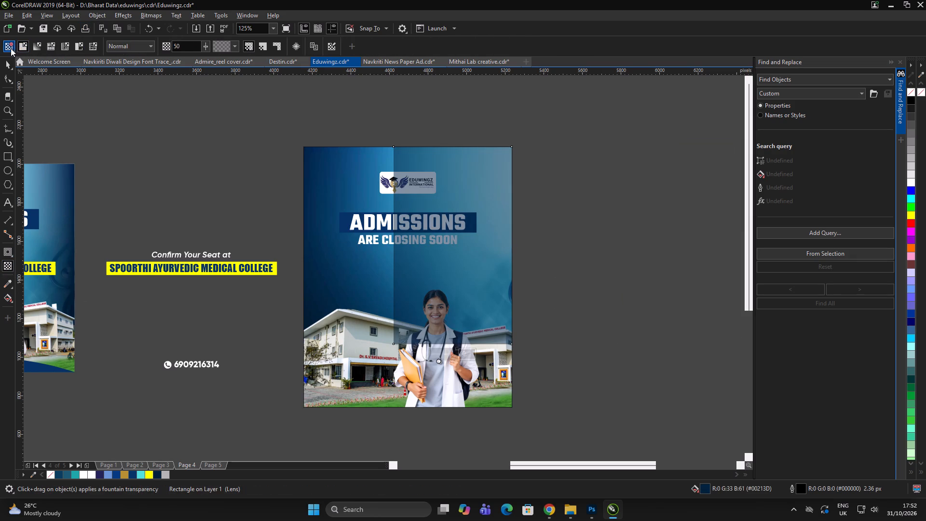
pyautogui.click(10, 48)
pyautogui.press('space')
# Move the rectangle off the poster into the empty space just beyond its right edge.
pyautogui.click(607, 241)
pyautogui.click(493, 241)
pyautogui.moveTo(449, 225); pyautogui.dragTo(574, 218)
pyautogui.doubleClick(665, 286)
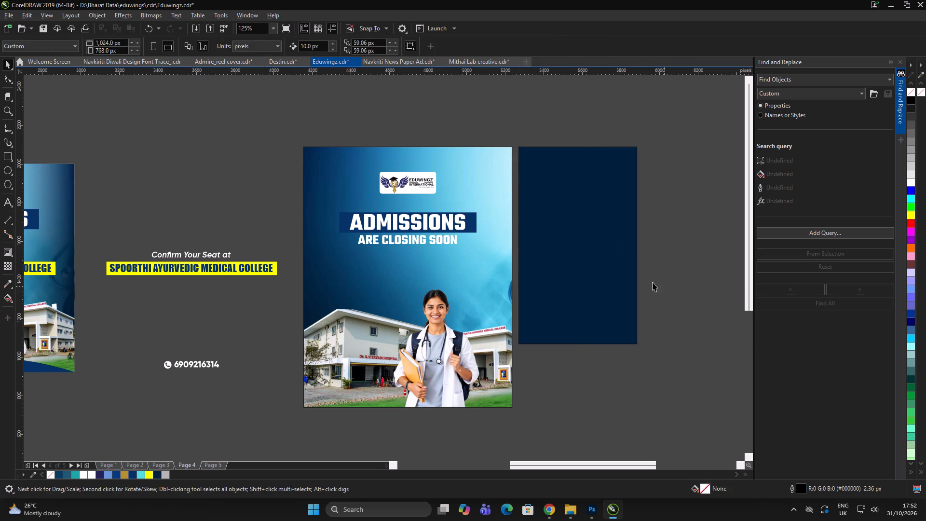
# Fill the rectangle with the blue #073B6A sampled from the poster's upper background.
pyautogui.click(580, 263)
pyautogui.click(8, 280)
pyautogui.click(332, 175)
pyautogui.click(622, 226)
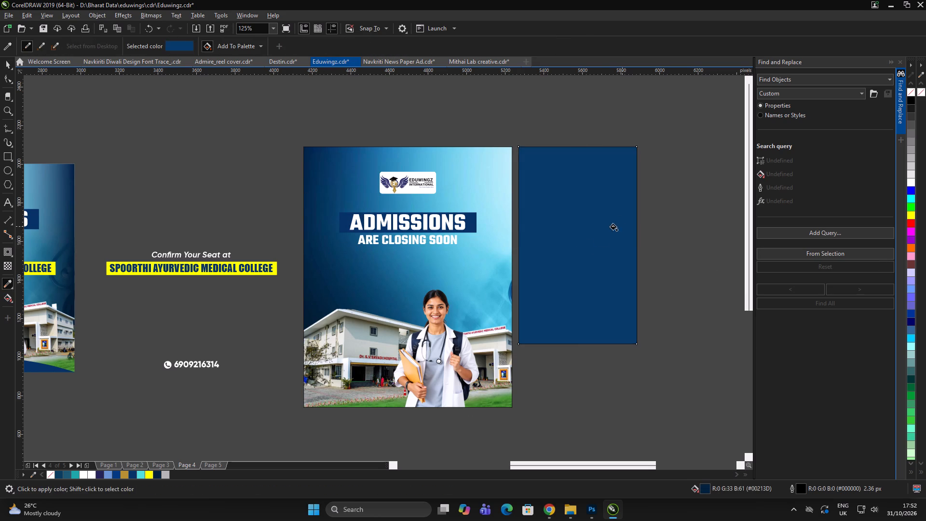
pyautogui.press('space')
# Refill the rectangle with the dark navy #01213A sampled from the background just above the hospital building.
pyautogui.click(584, 248)
pyautogui.click(9, 283)
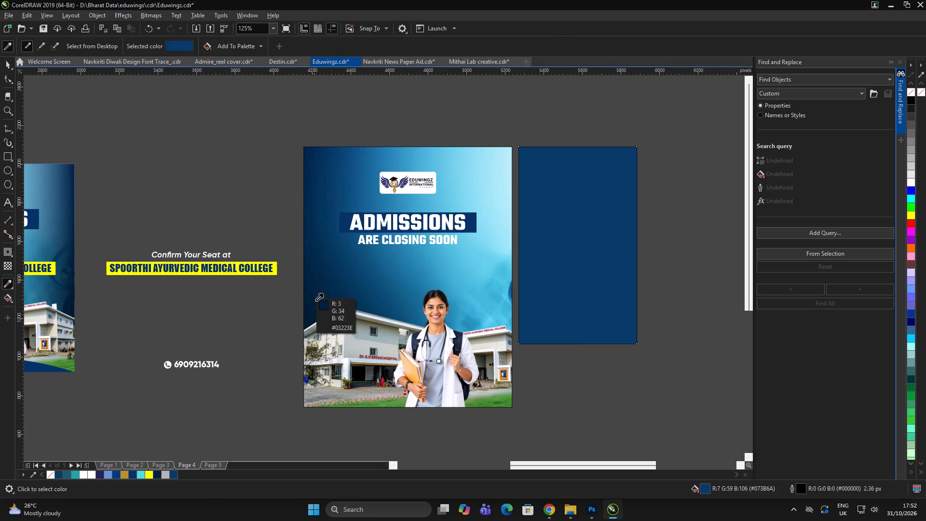
pyautogui.click(318, 306)
pyautogui.click(574, 252)
pyautogui.press('space')
# Apply a vertical linear gradient to the rectangle, from dark navy at the top to the sampled blue #073B6A at the bottom.
pyautogui.click(572, 251)
pyautogui.press('g')
pyautogui.moveTo(564, 147); pyautogui.dragTo(579, 327)
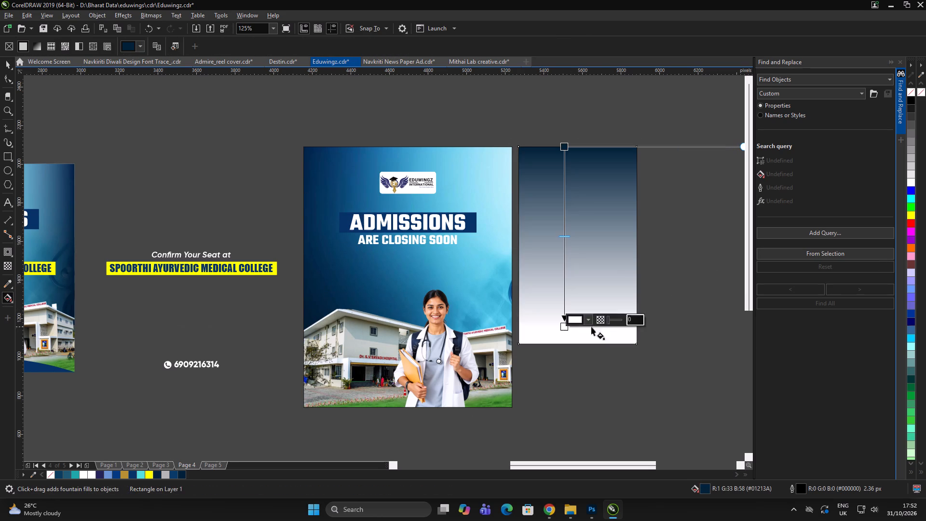
pyautogui.click(175, 472)
pyautogui.press('space')
pyautogui.click(636, 329)
# Mirror the gradient rectangle vertically so the lighter blue is at its top.
pyautogui.click(586, 268)
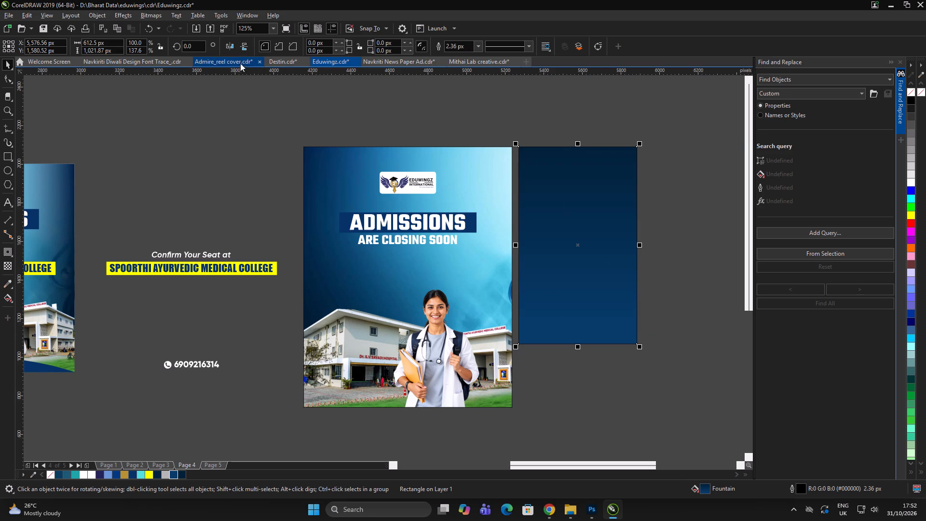
pyautogui.click(240, 47)
pyautogui.click(693, 252)
# Align the gradient rectangle to the right edge of the poster background.
pyautogui.click(591, 249)
pyautogui.keyDown('shift'); pyautogui.click(474, 172); pyautogui.keyUp('shift')
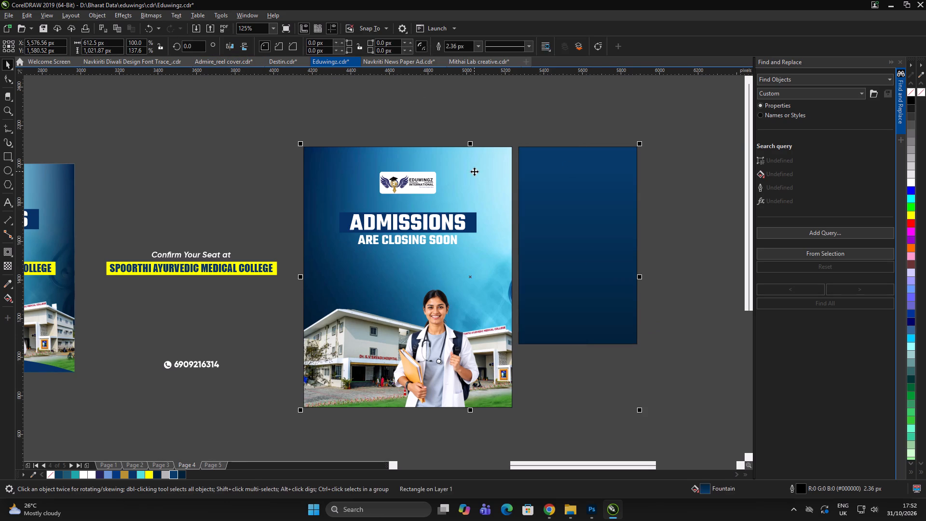
pyautogui.press('r')
pyautogui.click(626, 207)
# Remove the outline from the gradient rectangle.
pyautogui.click(478, 206)
pyautogui.rightClick(910, 90)
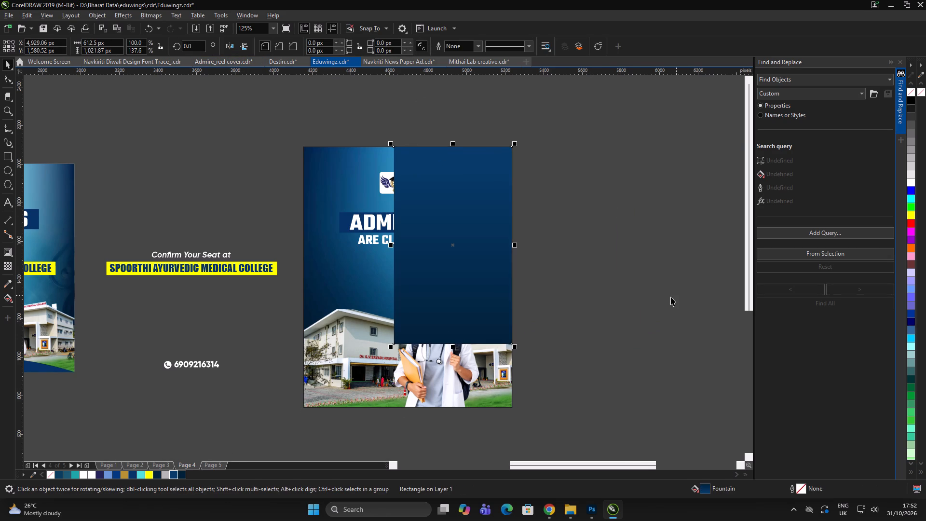
pyautogui.click(670, 298)
pyautogui.moveTo(674, 297); pyautogui.dragTo(663, 297)
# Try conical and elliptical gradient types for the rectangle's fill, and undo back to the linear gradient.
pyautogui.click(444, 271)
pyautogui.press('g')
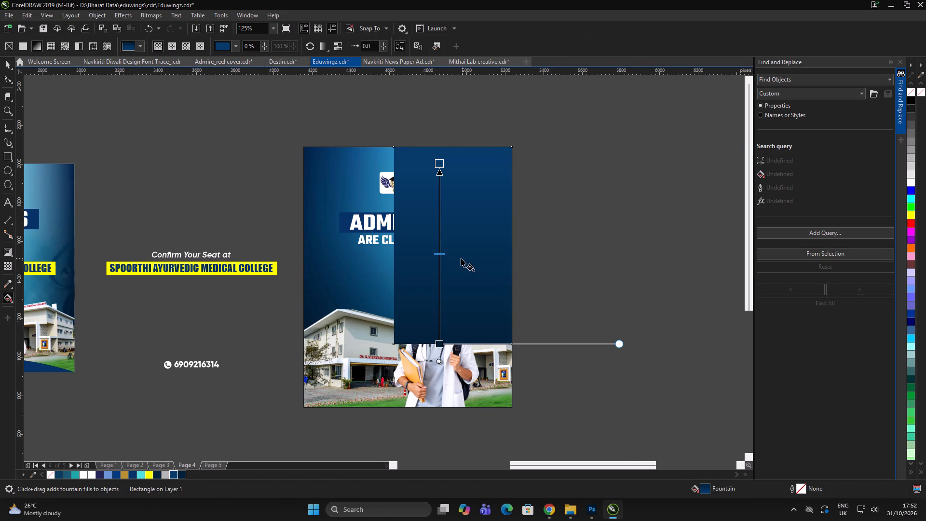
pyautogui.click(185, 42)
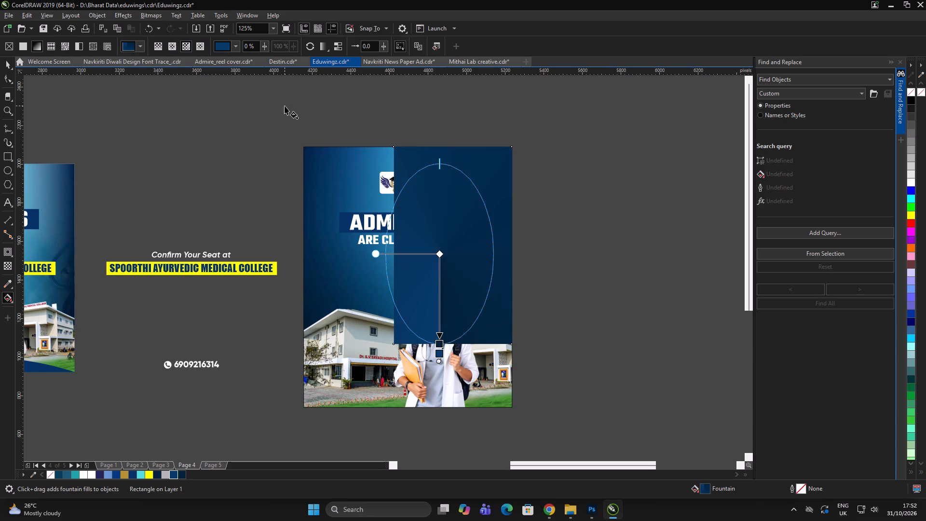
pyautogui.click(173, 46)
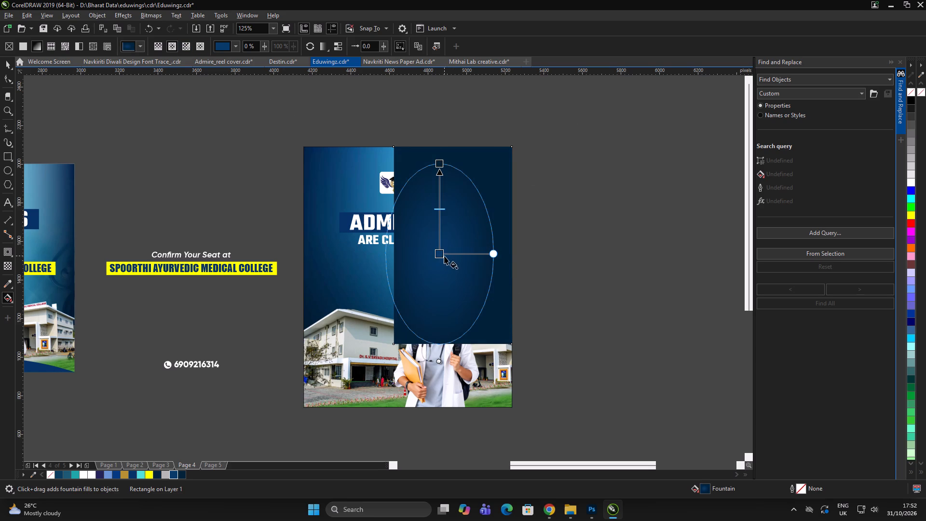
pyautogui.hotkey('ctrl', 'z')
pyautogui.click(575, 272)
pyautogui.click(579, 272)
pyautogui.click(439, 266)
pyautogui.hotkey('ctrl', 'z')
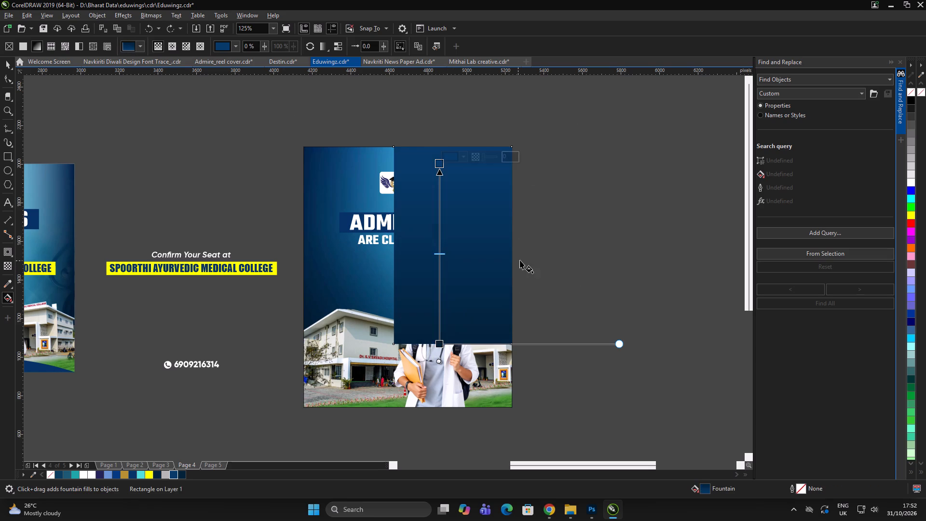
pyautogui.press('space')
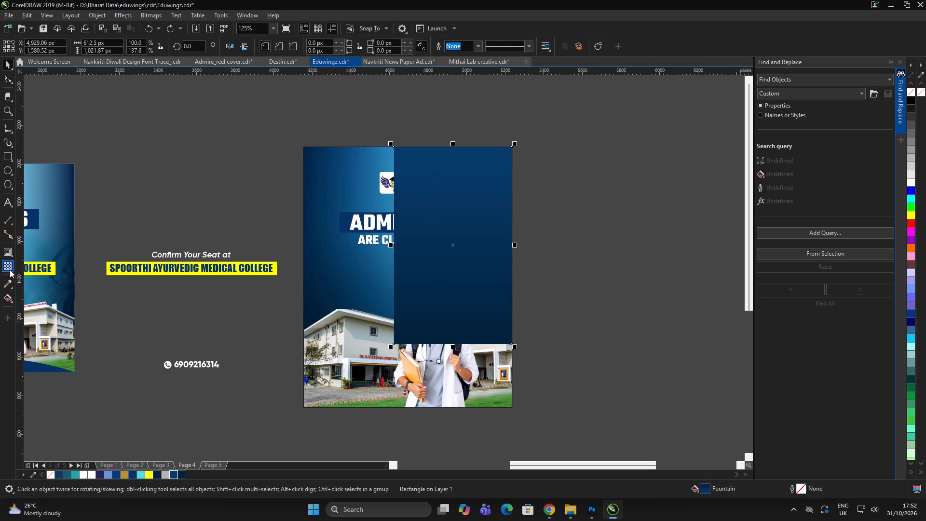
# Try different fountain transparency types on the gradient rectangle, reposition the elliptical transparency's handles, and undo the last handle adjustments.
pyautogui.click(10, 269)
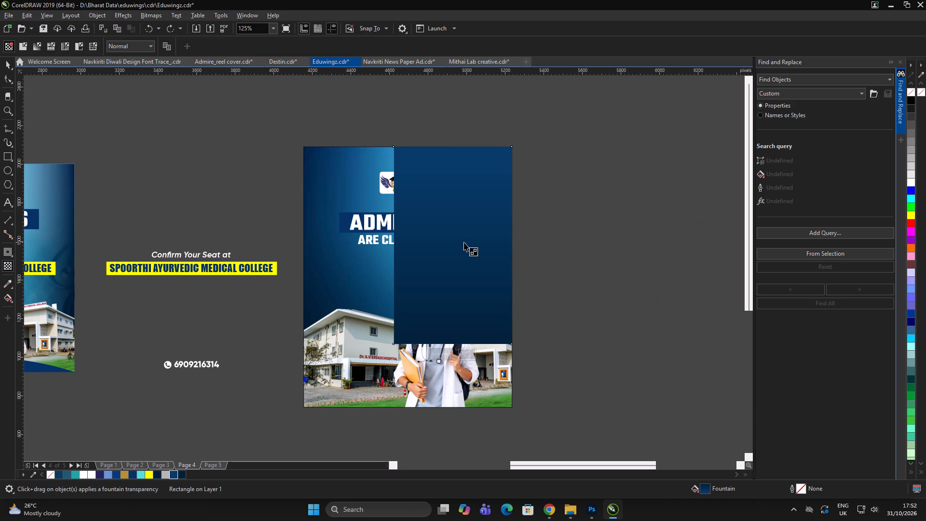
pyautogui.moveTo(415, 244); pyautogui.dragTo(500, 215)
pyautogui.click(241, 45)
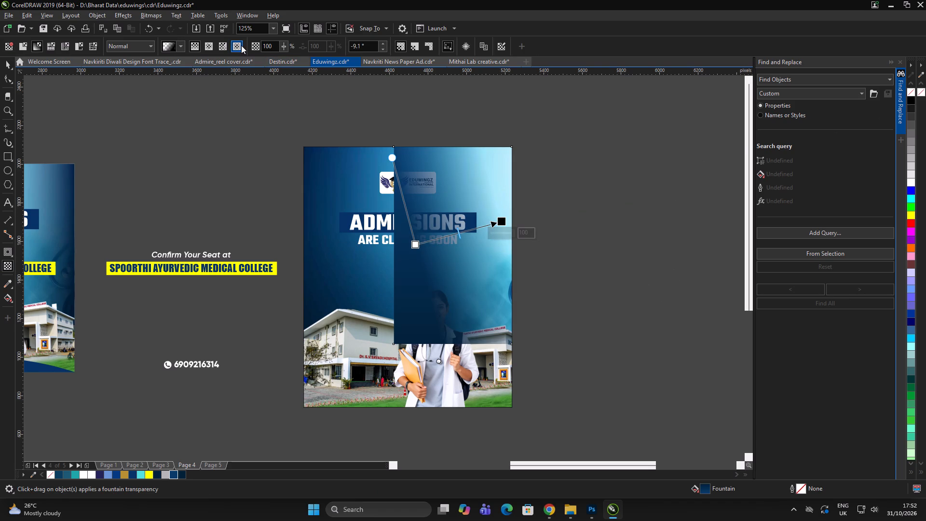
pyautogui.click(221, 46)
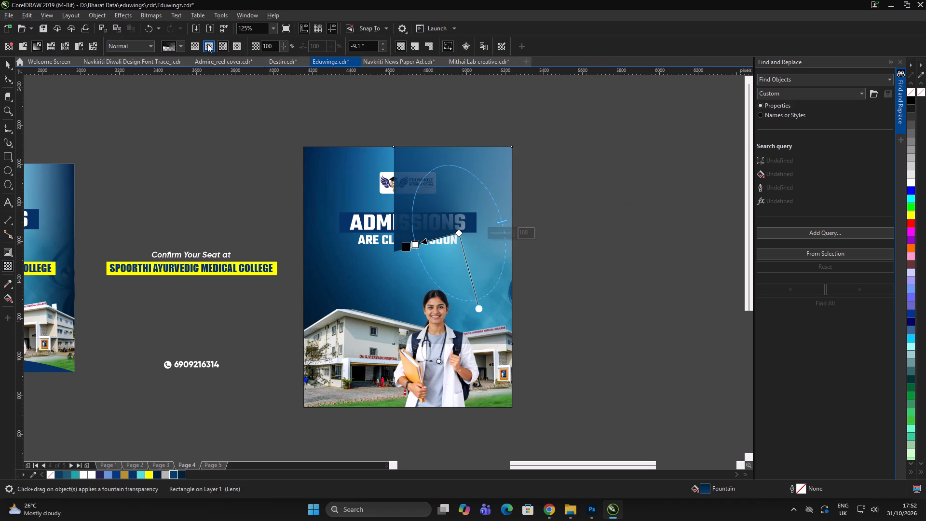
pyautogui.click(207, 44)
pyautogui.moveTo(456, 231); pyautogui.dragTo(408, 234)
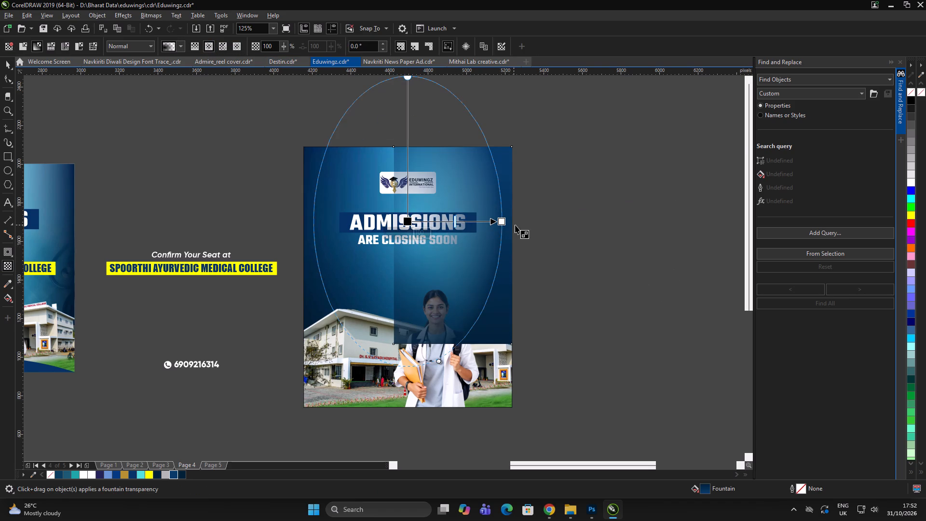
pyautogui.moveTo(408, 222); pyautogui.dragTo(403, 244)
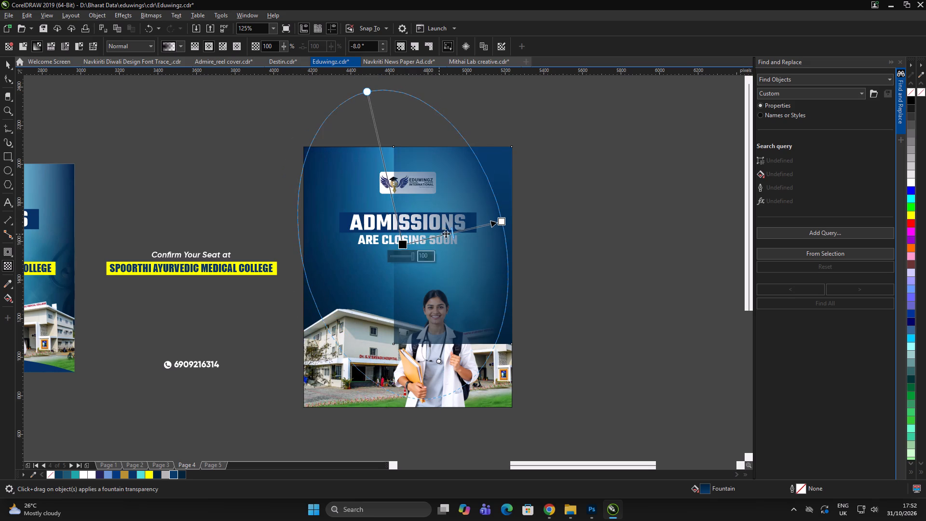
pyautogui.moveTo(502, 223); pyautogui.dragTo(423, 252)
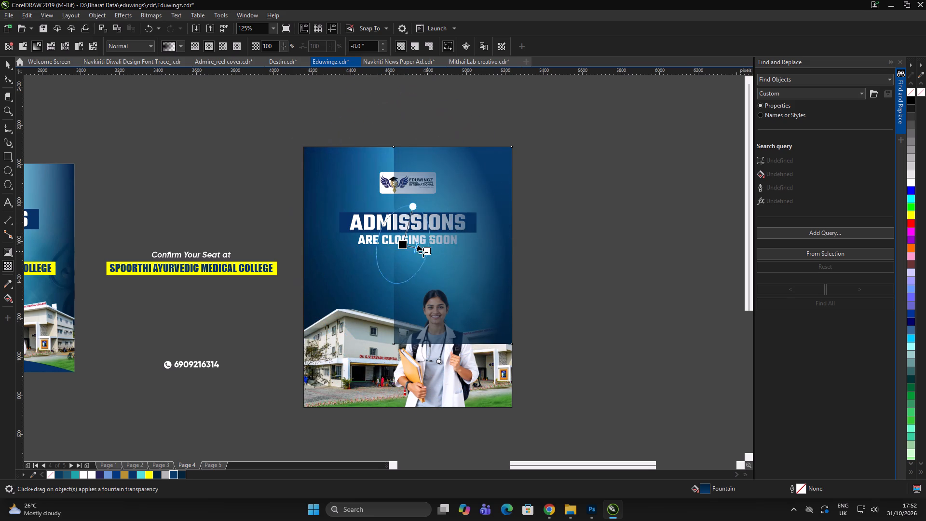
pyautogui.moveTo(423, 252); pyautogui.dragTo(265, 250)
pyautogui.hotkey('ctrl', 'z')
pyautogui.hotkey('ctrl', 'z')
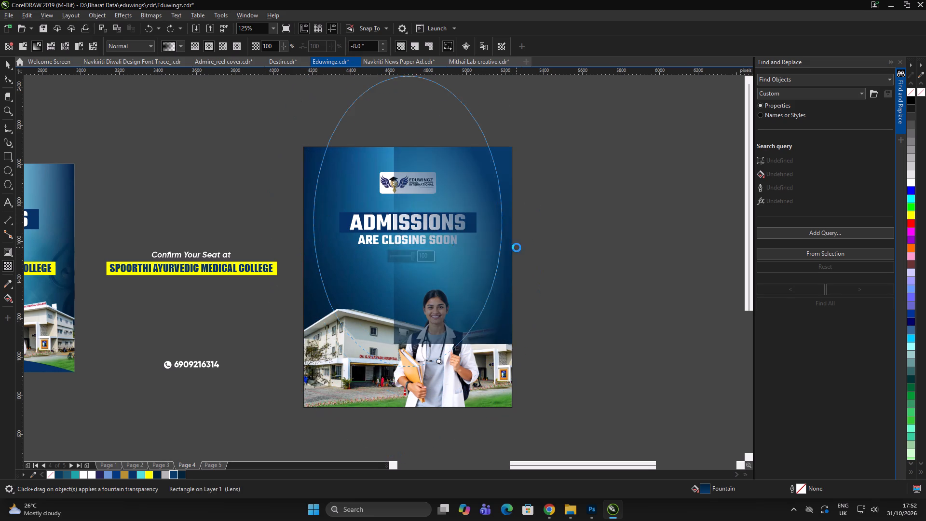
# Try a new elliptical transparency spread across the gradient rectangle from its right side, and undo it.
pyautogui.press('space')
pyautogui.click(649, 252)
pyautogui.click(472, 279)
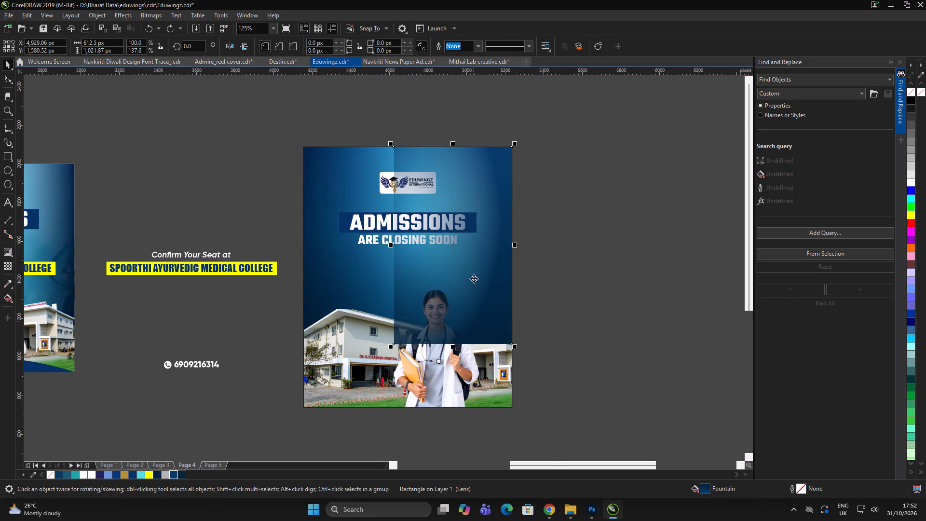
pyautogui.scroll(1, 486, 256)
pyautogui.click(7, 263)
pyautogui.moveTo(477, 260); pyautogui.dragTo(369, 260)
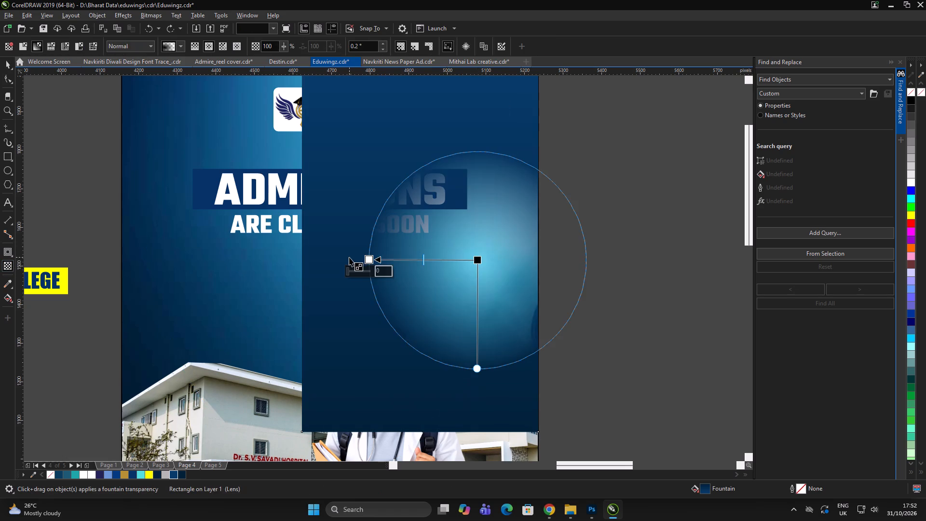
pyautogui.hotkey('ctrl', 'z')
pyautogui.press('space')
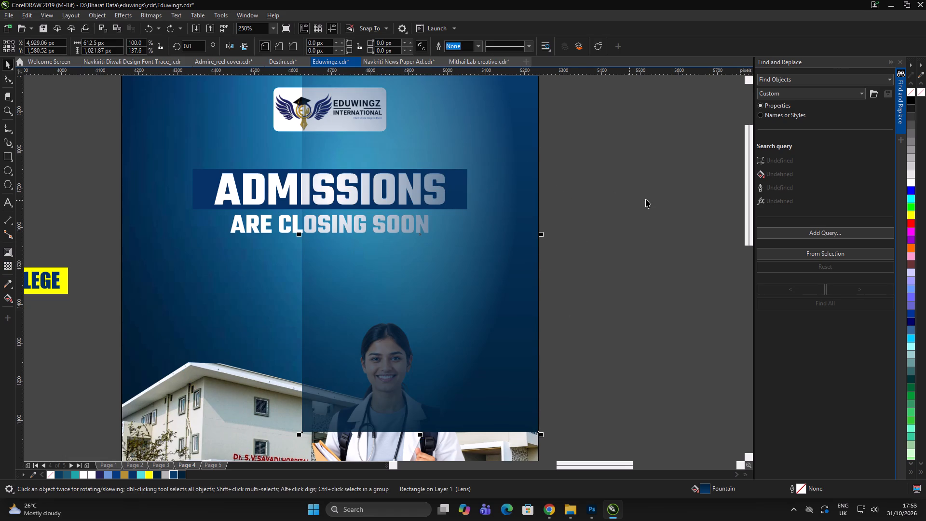
# Delete the gradient rectangle from the right side of the poster.
pyautogui.click(650, 197)
pyautogui.scroll(-2, 547, 229)
pyautogui.doubleClick(573, 247)
pyautogui.scroll(1, 549, 236)
pyautogui.click(529, 267)
pyautogui.press('Delete')
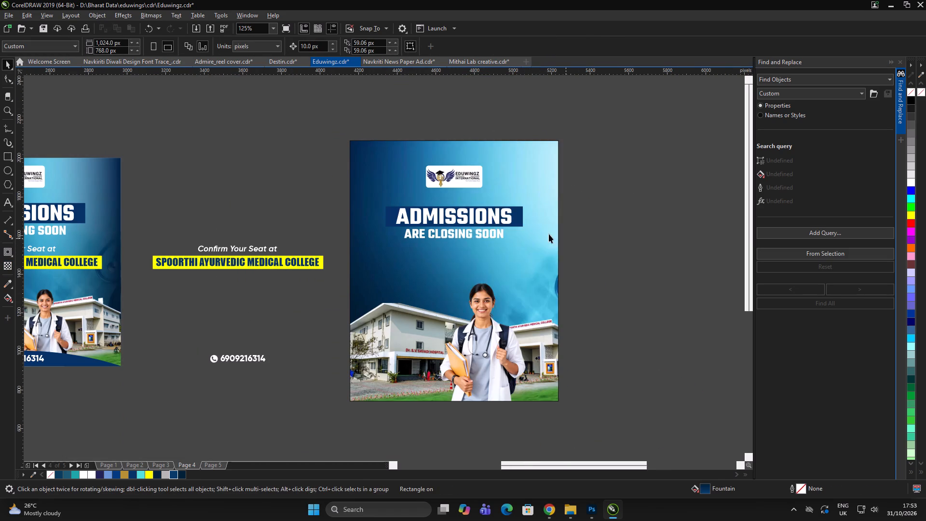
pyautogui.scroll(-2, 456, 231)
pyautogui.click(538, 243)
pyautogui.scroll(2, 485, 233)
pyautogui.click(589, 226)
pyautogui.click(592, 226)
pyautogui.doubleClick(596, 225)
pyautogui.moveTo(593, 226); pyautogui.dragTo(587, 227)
# Move the "ADMISSIONS ARE CLOSING SOON" heading slightly up on the poster.
pyautogui.scroll(1, 431, 231)
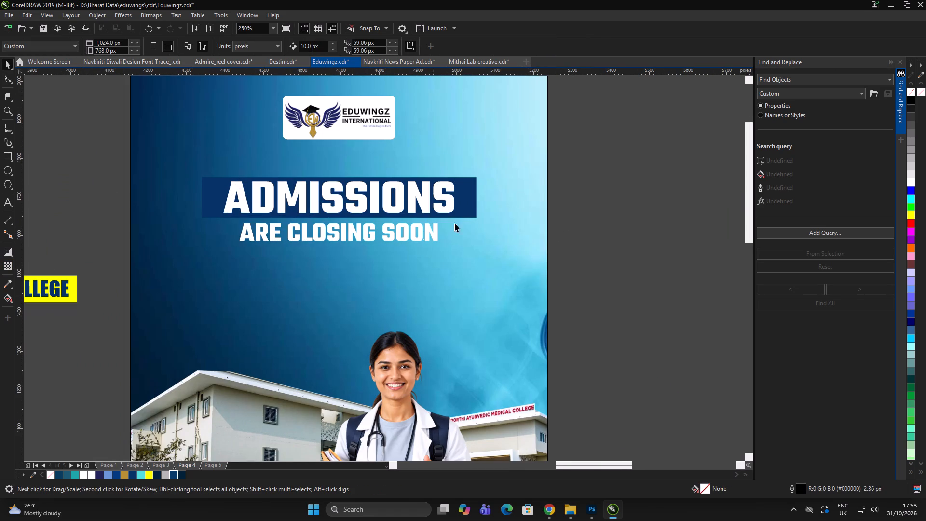
pyautogui.moveTo(616, 153); pyautogui.dragTo(86, 280)
pyautogui.moveTo(384, 200); pyautogui.dragTo(388, 187)
# Stretch the poster's blue background image to the right to a width of about 2,105 px.
pyautogui.scroll(-1, 394, 207)
pyautogui.keyDown('alt'); pyautogui.click(404, 247); pyautogui.keyUp('alt')
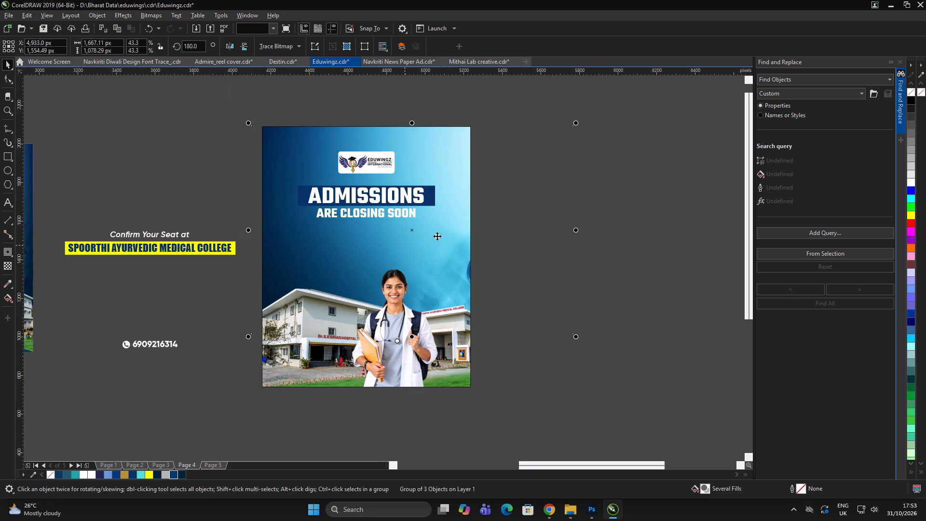
pyautogui.moveTo(576, 228); pyautogui.dragTo(661, 223)
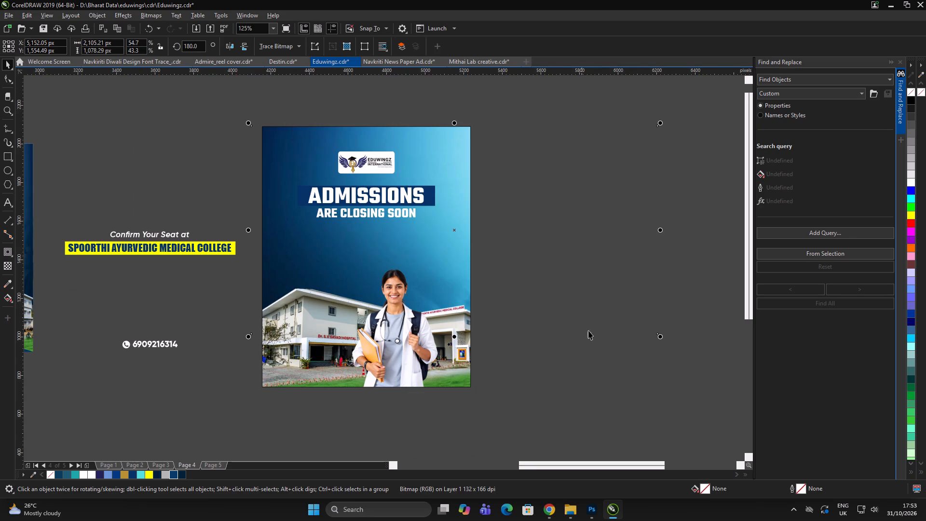
pyautogui.click(590, 331)
pyautogui.click(593, 327)
# Move the Eduwingz International logo up, closer to the poster's top edge.
pyautogui.moveTo(206, 127); pyautogui.dragTo(451, 175)
pyautogui.scroll(1, 379, 145)
pyautogui.moveTo(380, 175); pyautogui.dragTo(379, 171)
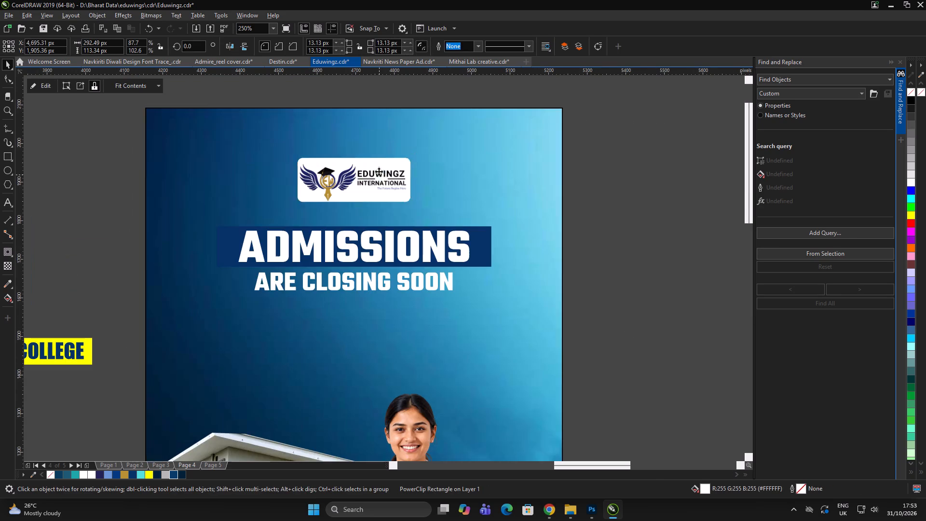
pyautogui.moveTo(379, 171); pyautogui.dragTo(381, 147)
# Move the "ADMISSIONS ARE CLOSING SOON" heading group up, closer to the logo.
pyautogui.moveTo(57, 186); pyautogui.dragTo(534, 302)
pyautogui.moveTo(437, 263); pyautogui.dragTo(445, 238)
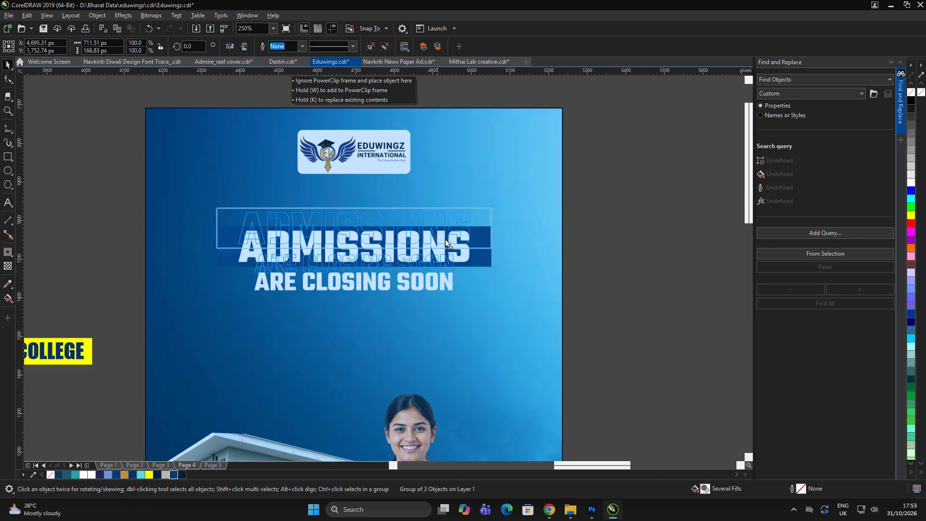
pyautogui.moveTo(445, 238); pyautogui.dragTo(445, 233)
pyautogui.scroll(-2, 446, 223)
pyautogui.click(544, 220)
# Move the "Confirm Your Seat at" and "SPOORTHI AYURVEDIC MEDICAL COLLEGE" lines onto the poster below the heading.
pyautogui.moveTo(361, 232); pyautogui.dragTo(244, 264)
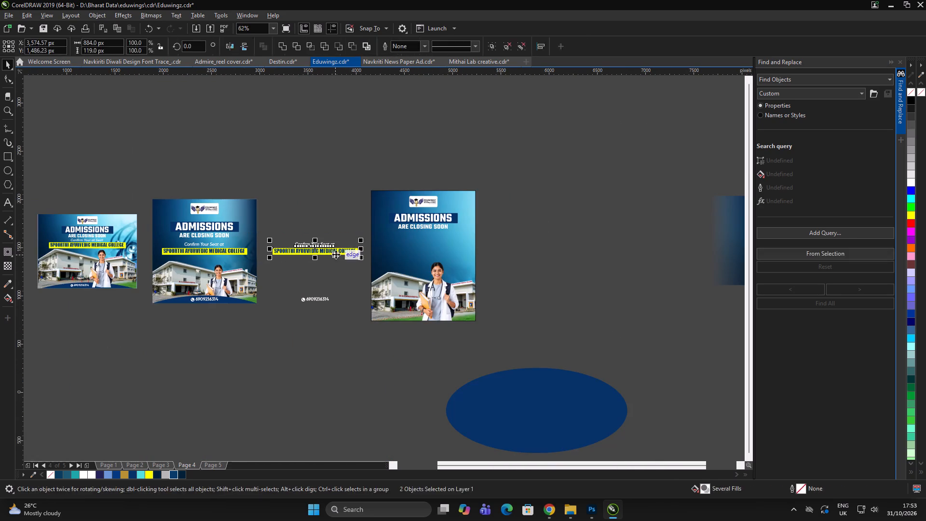
pyautogui.moveTo(332, 251); pyautogui.dragTo(444, 247)
pyautogui.scroll(2, 400, 247)
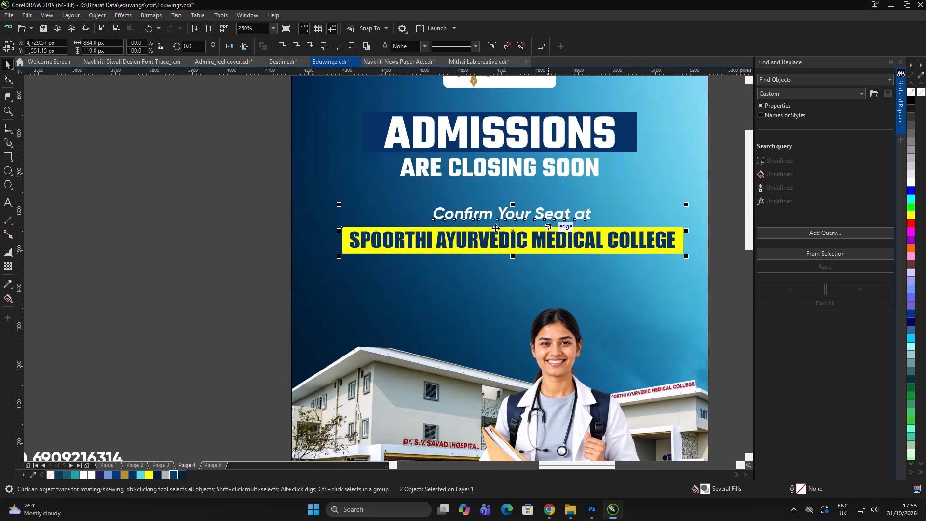
# Group the seat confirmation and college name lines and centre the group horizontally on the poster.
pyautogui.scroll(-1, 433, 228)
pyautogui.hotkey('ctrl', 'g')
pyautogui.keyDown('shift'); pyautogui.click(545, 202); pyautogui.keyUp('shift')
pyautogui.press('c')
pyautogui.doubleClick(622, 124)
# Fine-tune the vertical position of the college name group below the heading.
pyautogui.scroll(1, 544, 219)
pyautogui.click(508, 244)
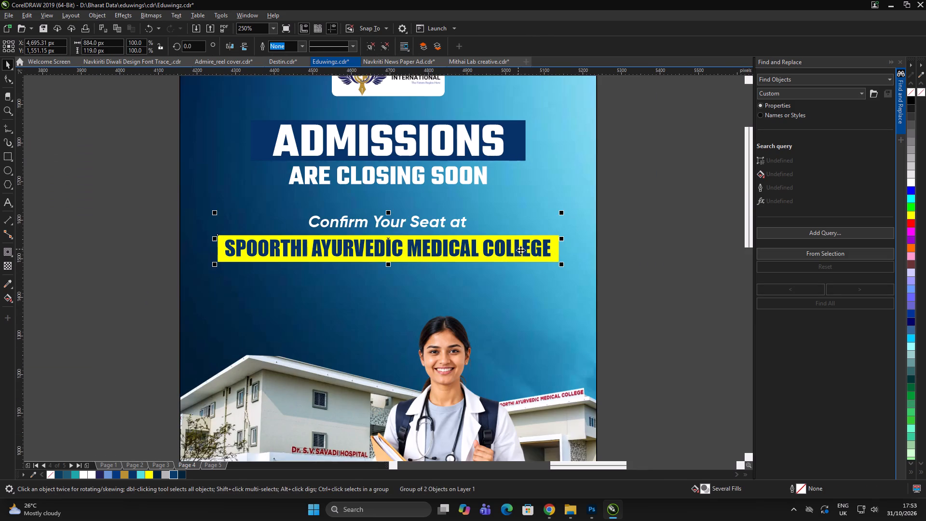
pyautogui.moveTo(517, 249); pyautogui.dragTo(519, 241)
pyautogui.moveTo(534, 245); pyautogui.dragTo(536, 252)
pyautogui.scroll(-1, 450, 262)
pyautogui.click(559, 291)
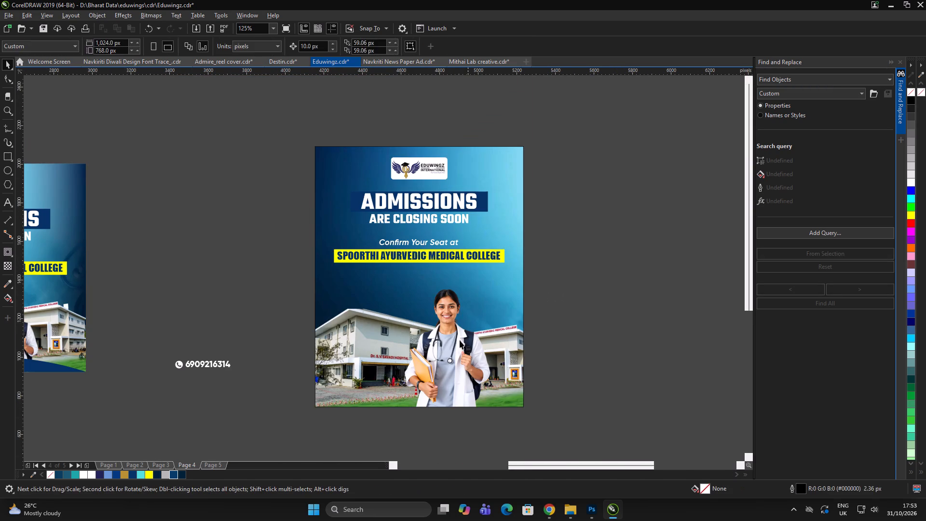
# Enlarge the student photo inside the poster and shift it slightly up.
pyautogui.keyDown('alt'); pyautogui.click(453, 351); pyautogui.keyUp('alt')
pyautogui.moveTo(496, 417); pyautogui.dragTo(504, 435)
pyautogui.moveTo(461, 372); pyautogui.dragTo(460, 366)
pyautogui.click(591, 347)
pyautogui.click(594, 347)
pyautogui.click(598, 347)
# Move the dark-blue ellipse over the poster's bottom edge and centre it horizontally on the poster.
pyautogui.scroll(1, 431, 234)
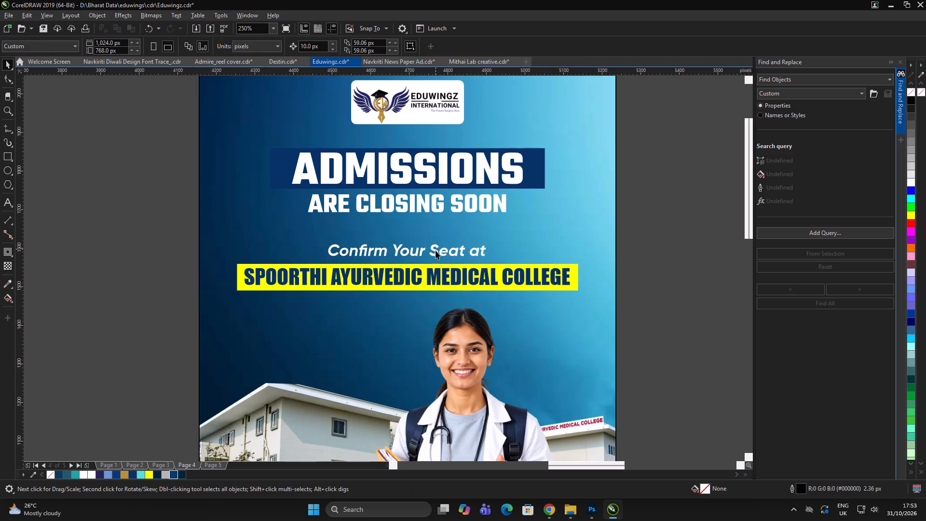
pyautogui.click(436, 251)
pyautogui.scroll(-2, 432, 234)
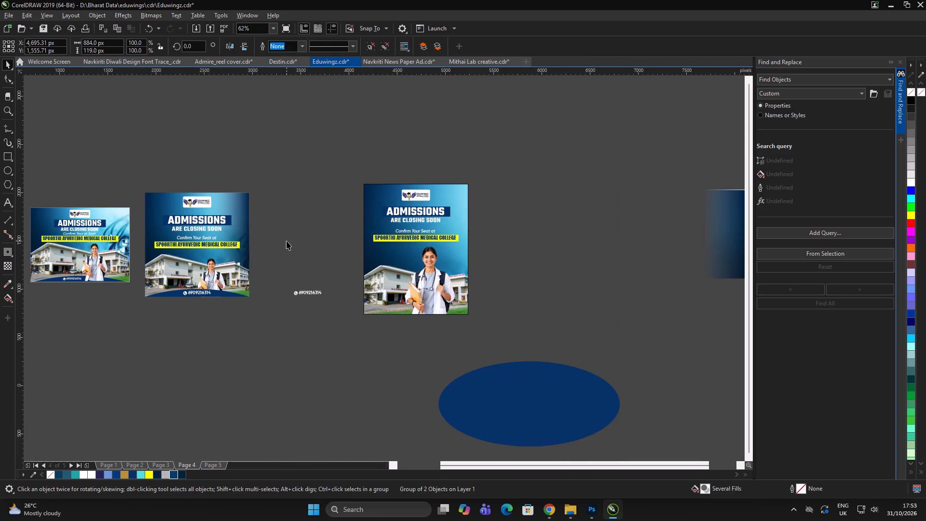
pyautogui.click(286, 241)
pyautogui.scroll(1, 304, 296)
pyautogui.moveTo(364, 253); pyautogui.dragTo(221, 322)
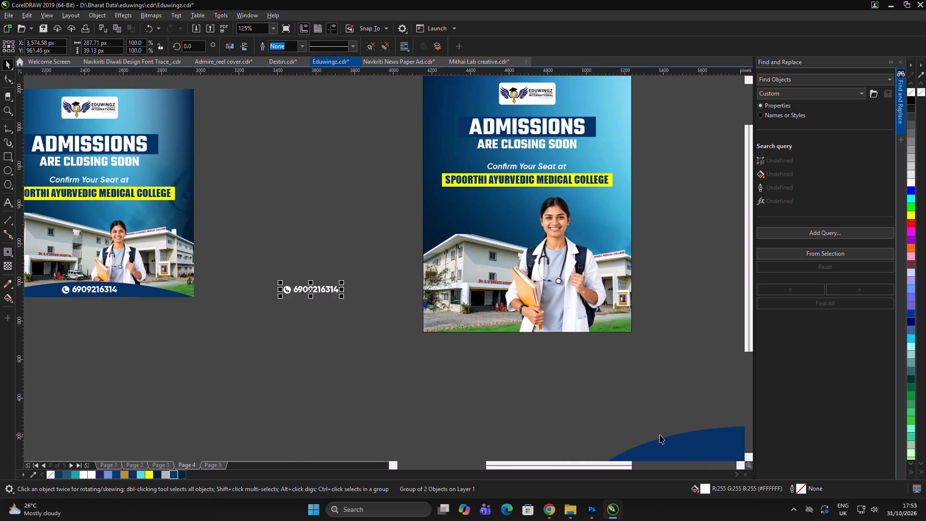
pyautogui.moveTo(690, 451); pyautogui.dragTo(459, 337)
pyautogui.keyDown('shift'); pyautogui.click(545, 272); pyautogui.keyUp('shift')
pyautogui.press('c')
pyautogui.doubleClick(683, 250)
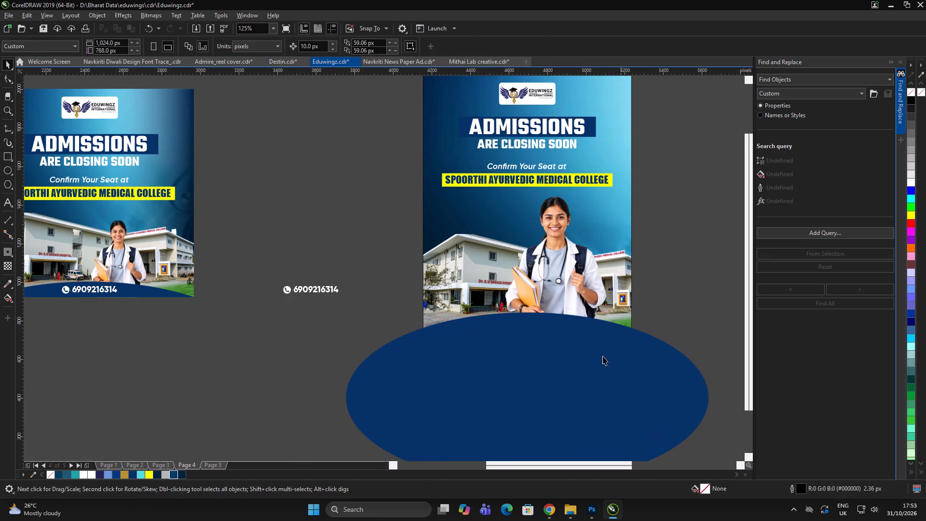
# PowerClip the dark-blue ellipse inside the poster frame so it forms a curved footer.
pyautogui.click(547, 356)
pyautogui.rightClick(532, 331)
pyautogui.click(568, 163)
pyautogui.click(488, 244)
pyautogui.click(397, 237)
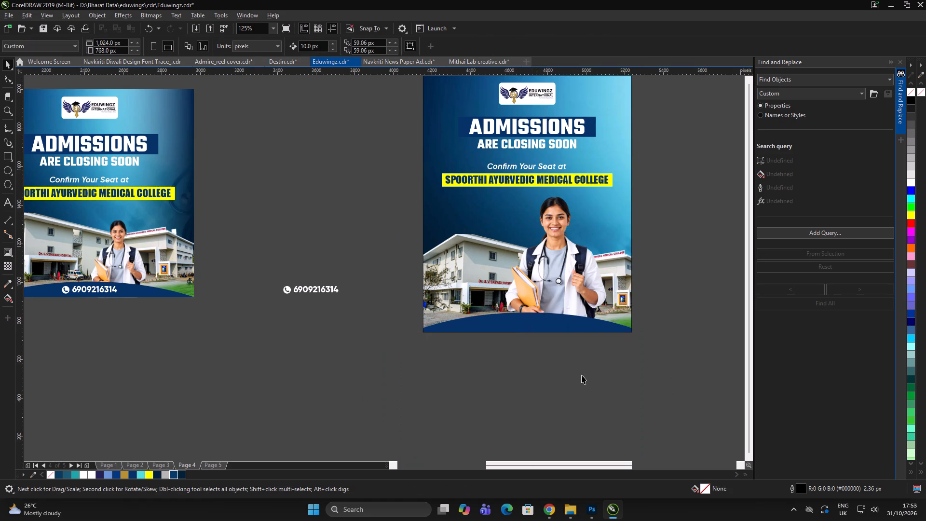
# Move the clipped dark-blue ellipse slightly up to make the curved footer taller.
pyautogui.keyDown('alt'); pyautogui.click(562, 326); pyautogui.keyUp('alt')
pyautogui.moveTo(549, 315); pyautogui.dragTo(546, 320)
pyautogui.scroll(1, 531, 323)
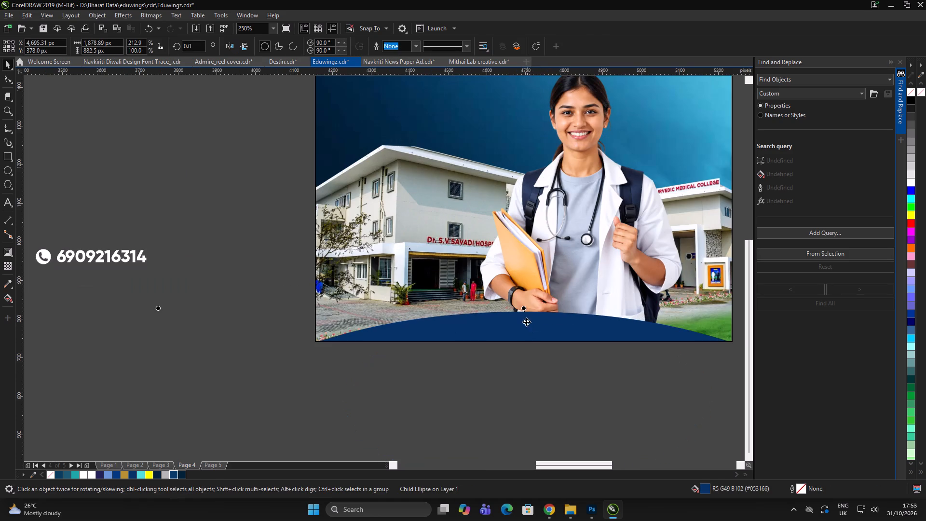
pyautogui.moveTo(526, 321); pyautogui.dragTo(525, 315)
pyautogui.scroll(-1, 303, 314)
# Place the phone number and its icon on the curved footer, grouped and centred horizontally on the poster.
pyautogui.click(239, 298)
pyautogui.moveTo(243, 227); pyautogui.dragTo(66, 349)
pyautogui.moveTo(197, 282); pyautogui.dragTo(413, 317)
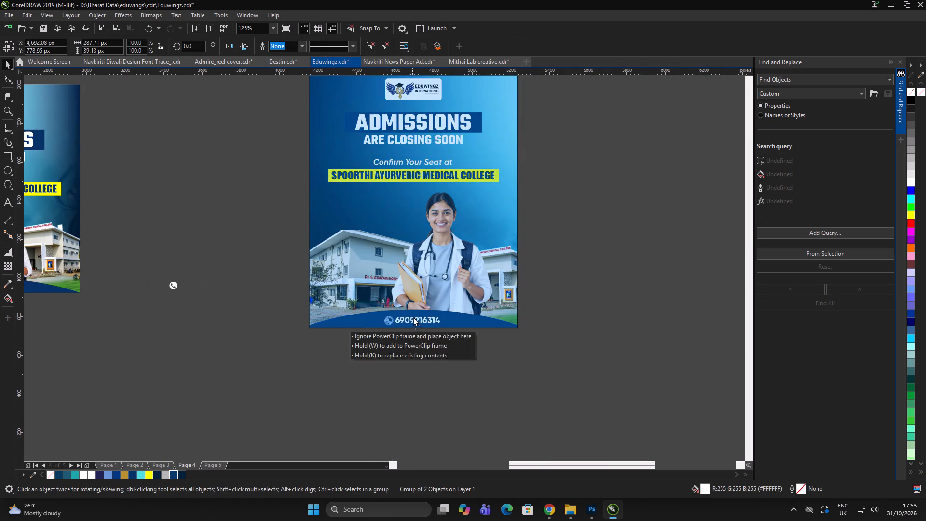
pyautogui.moveTo(413, 317); pyautogui.dragTo(414, 317)
pyautogui.hotkey('ctrl', 'g')
pyautogui.keyDown('shift'); pyautogui.click(446, 264); pyautogui.keyUp('shift')
pyautogui.press('c')
pyautogui.scroll(-1, 448, 290)
pyautogui.click(461, 358)
pyautogui.click(468, 356)
pyautogui.moveTo(576, 339); pyautogui.dragTo(582, 339)
# Check the "Confirm Your Seat at" text on the neighbouring square poster.
pyautogui.moveTo(578, 339); pyautogui.dragTo(395, 296)
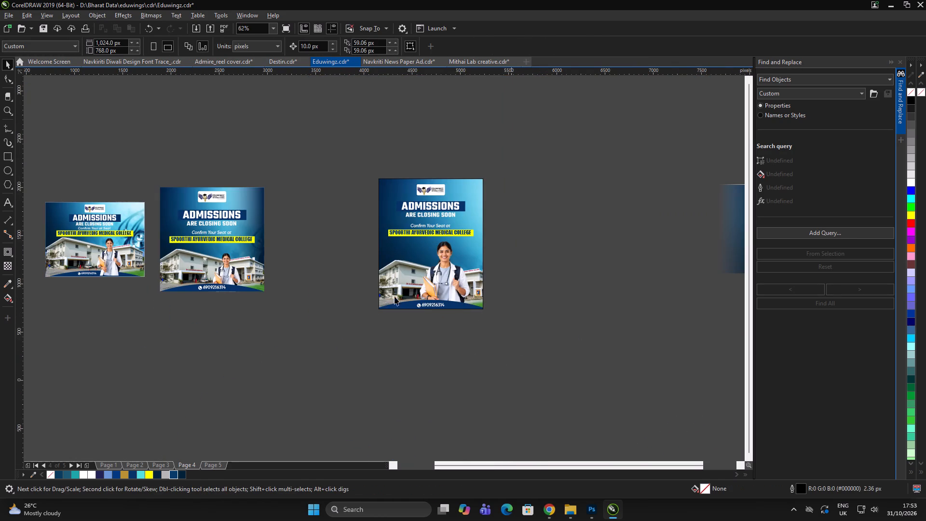
pyautogui.moveTo(395, 296); pyautogui.dragTo(511, 333)
pyautogui.scroll(1, 233, 210)
pyautogui.scroll(1, 201, 256)
pyautogui.doubleClick(207, 256)
pyautogui.moveTo(202, 252); pyautogui.dragTo(240, 253)
pyautogui.scroll(-1, 240, 254)
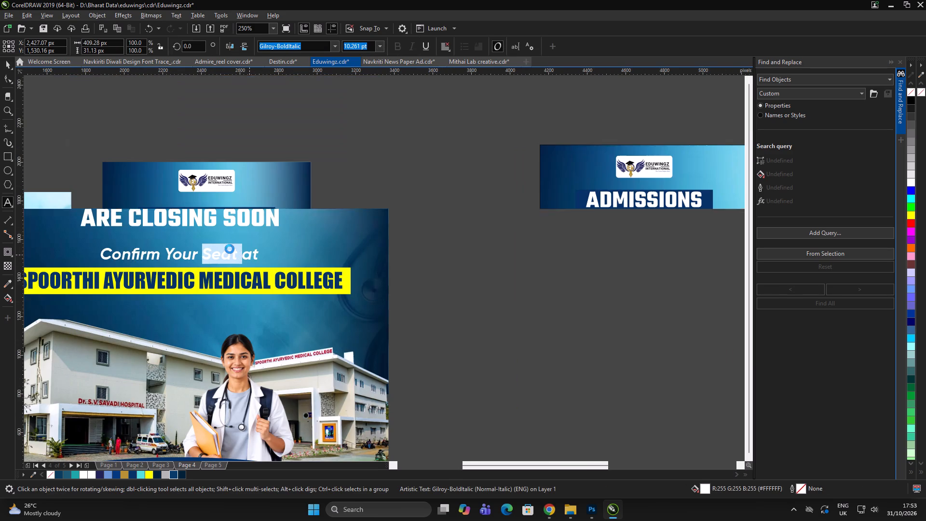
pyautogui.click(3, 63)
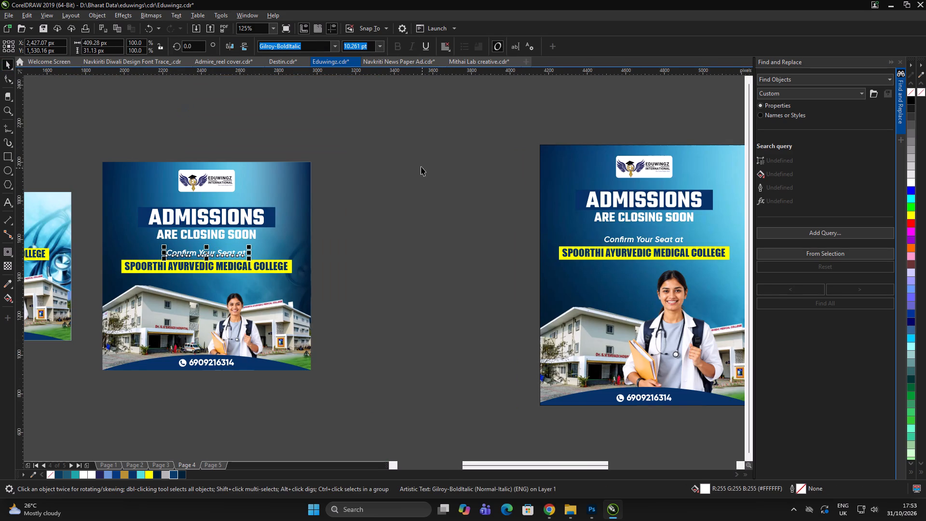
pyautogui.click(421, 166)
# Remove the black outline from the poster's frame.
pyautogui.scroll(3, 588, 140)
pyautogui.click(530, 165)
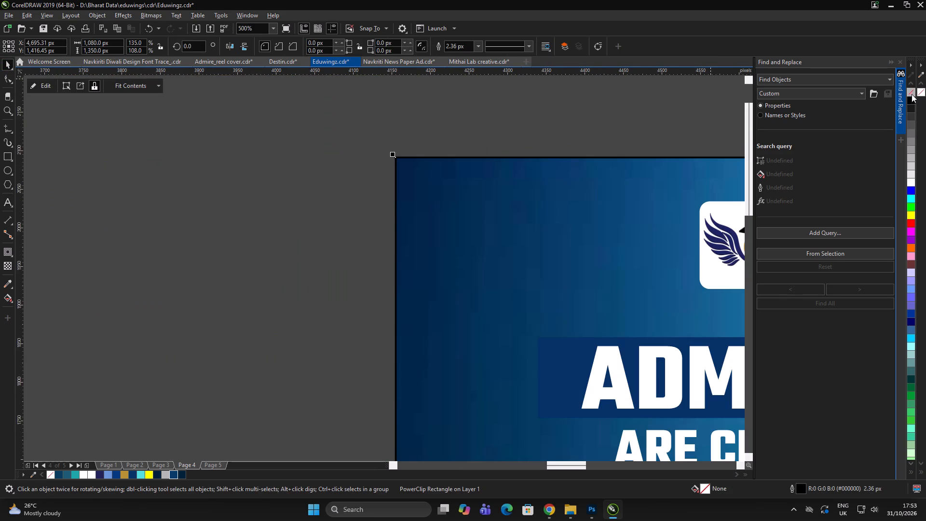
pyautogui.rightClick(911, 94)
# Move the whole finished poster to the left so it sits beside the square poster.
pyautogui.scroll(-4, 349, 182)
pyautogui.moveTo(294, 139); pyautogui.dragTo(634, 458)
pyautogui.moveTo(446, 334); pyautogui.dragTo(323, 332)
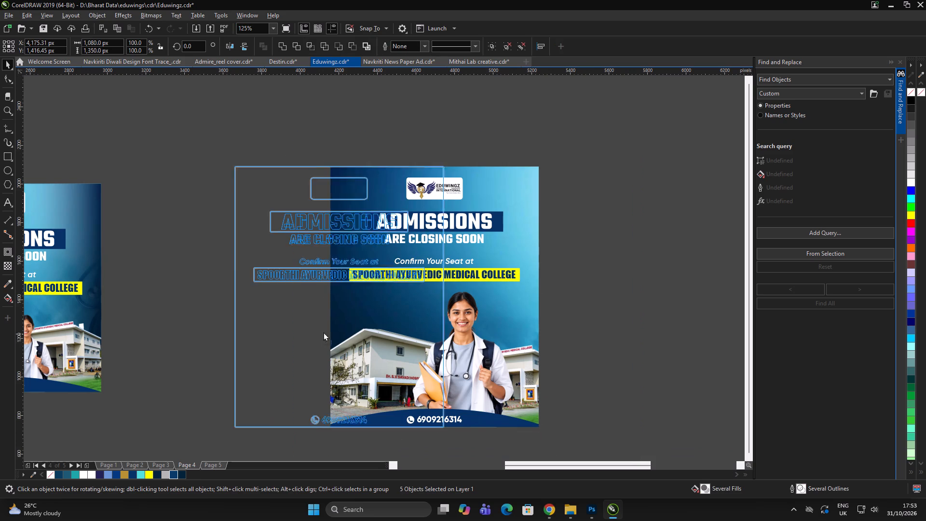
pyautogui.moveTo(323, 332); pyautogui.dragTo(230, 330)
pyautogui.scroll(-1, 444, 278)
pyautogui.tripleClick(531, 264)
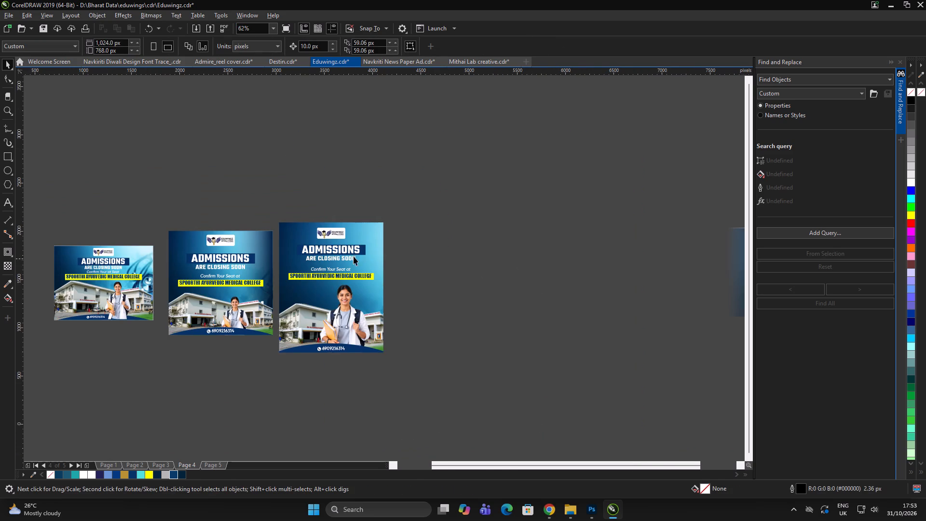
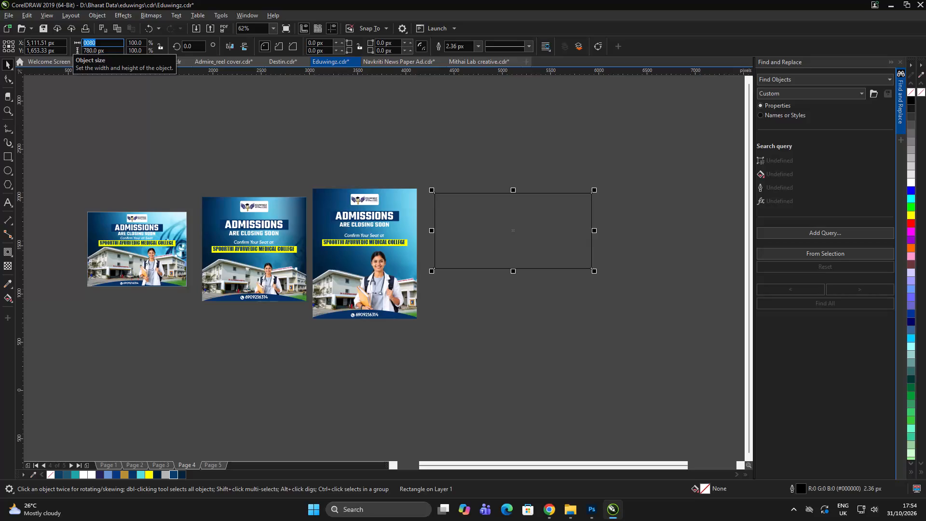
# Set the new rectangle's size to 1080 × 1920 px.
pyautogui.write('1080')
pyautogui.press('Tab')
pyautogui.write('1920')
pyautogui.press('Return')
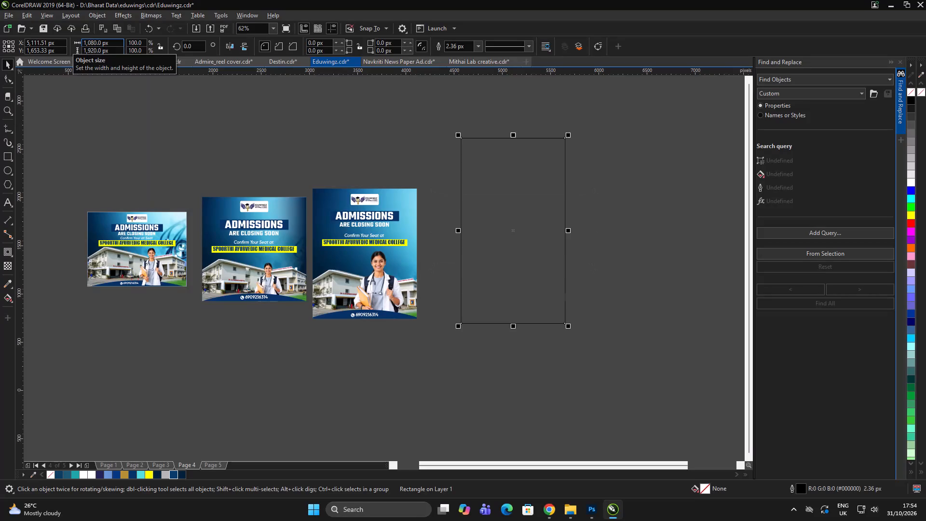
# Move the 1080 × 1920 px frame beside the portrait poster and align it vertically centred with that poster.
pyautogui.moveTo(514, 248); pyautogui.dragTo(484, 258)
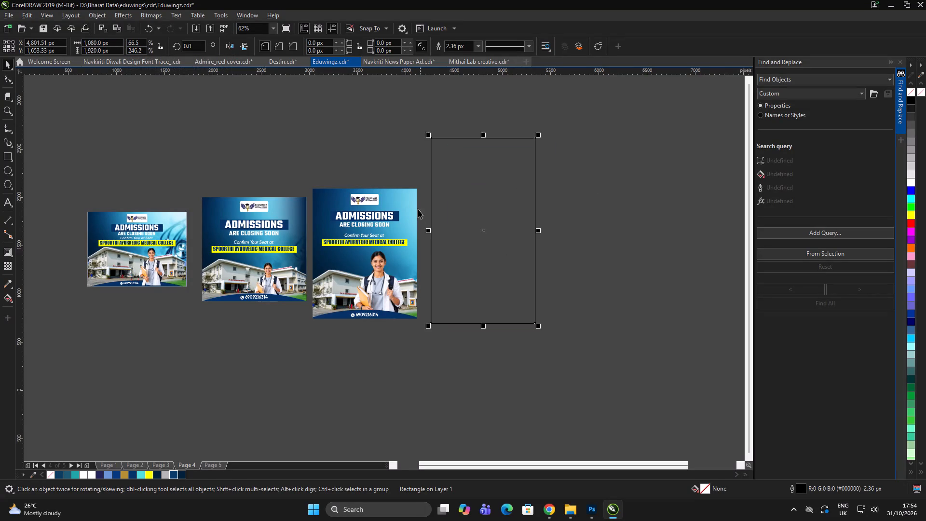
pyautogui.keyDown('shift'); pyautogui.click(408, 204); pyautogui.keyUp('shift')
pyautogui.press('e')
pyautogui.doubleClick(600, 180)
pyautogui.click(472, 211)
pyautogui.click(612, 199)
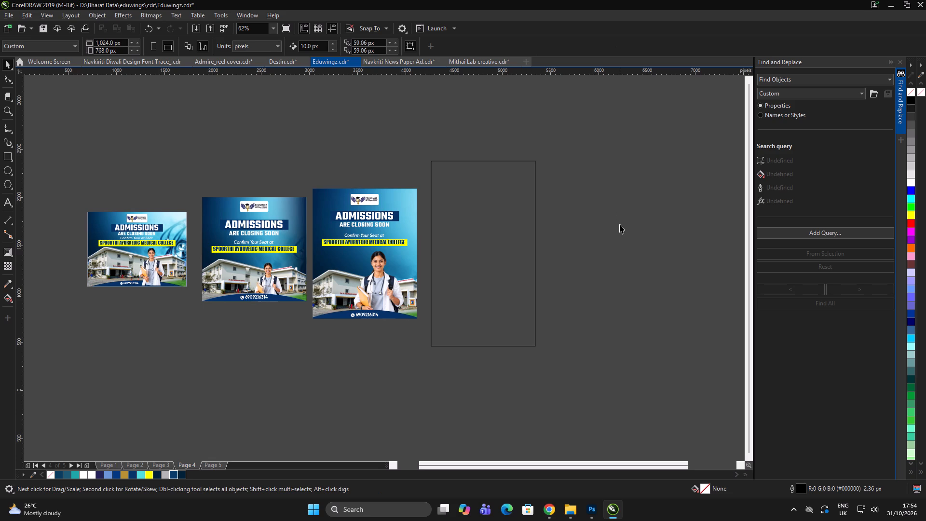
pyautogui.click(621, 219)
# Place a duplicate of the portrait poster's background PowerClip in the empty area beyond the tall frame.
pyautogui.click(411, 199)
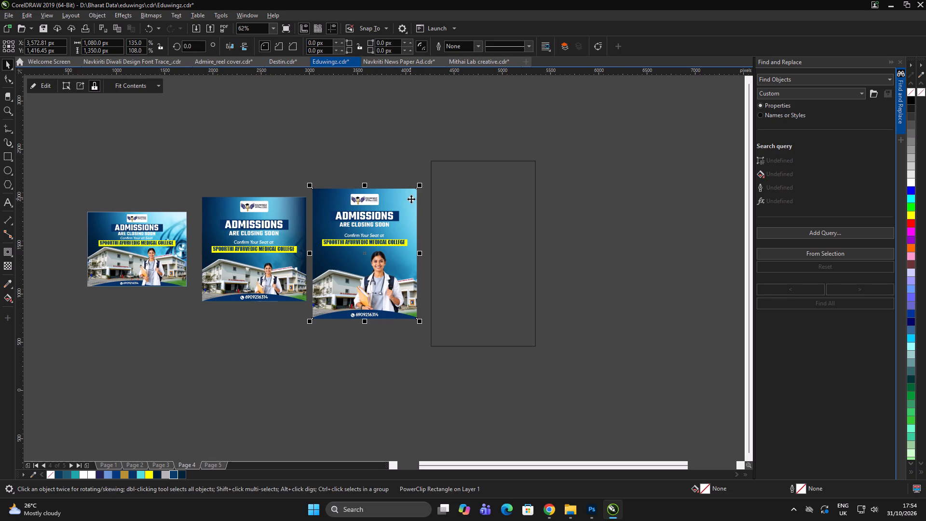
pyautogui.click(410, 197)
pyautogui.hotkey('ctrl', 'u')
pyautogui.keyDown('ctrl'); pyautogui.moveTo(652, 216); pyautogui.dragTo(635, 216); pyautogui.keyUp('ctrl')
pyautogui.click(400, 199)
pyautogui.moveTo(407, 197); pyautogui.dragTo(683, 199)
pyautogui.keyDown('shift'); pyautogui.rightClick(683, 199); pyautogui.keyUp('shift')
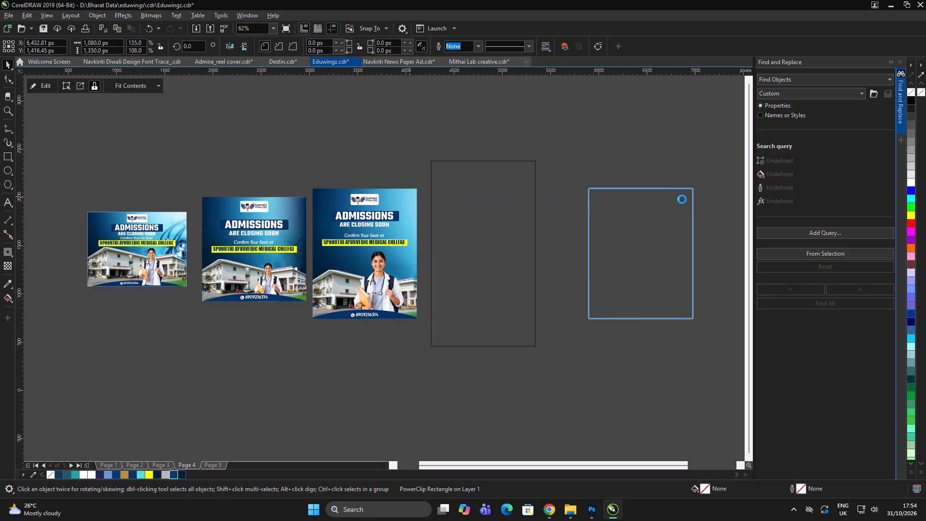
pyautogui.click(684, 198)
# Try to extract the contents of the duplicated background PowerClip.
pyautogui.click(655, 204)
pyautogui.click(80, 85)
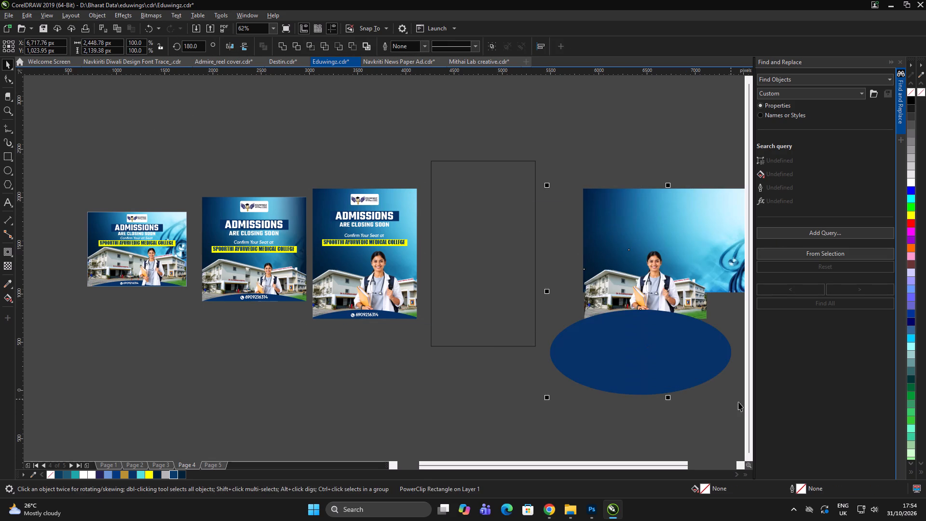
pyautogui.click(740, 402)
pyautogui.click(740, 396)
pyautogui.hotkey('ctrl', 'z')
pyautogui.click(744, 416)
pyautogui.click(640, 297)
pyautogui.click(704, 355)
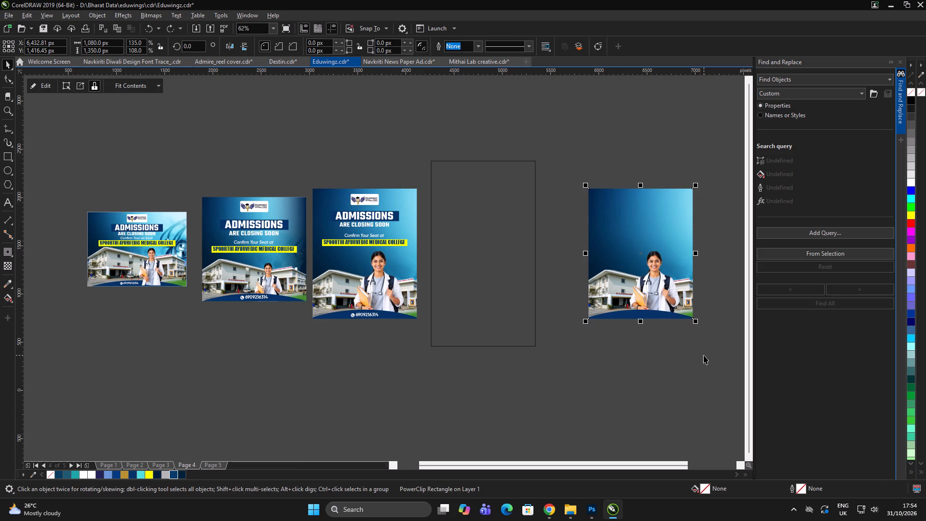
# Delete the blue footer ellipse from inside the duplicated background PowerClip.
pyautogui.doubleClick(651, 310)
pyautogui.click(648, 314)
pyautogui.press('Delete')
pyautogui.click(728, 391)
pyautogui.click(726, 383)
pyautogui.click(720, 365)
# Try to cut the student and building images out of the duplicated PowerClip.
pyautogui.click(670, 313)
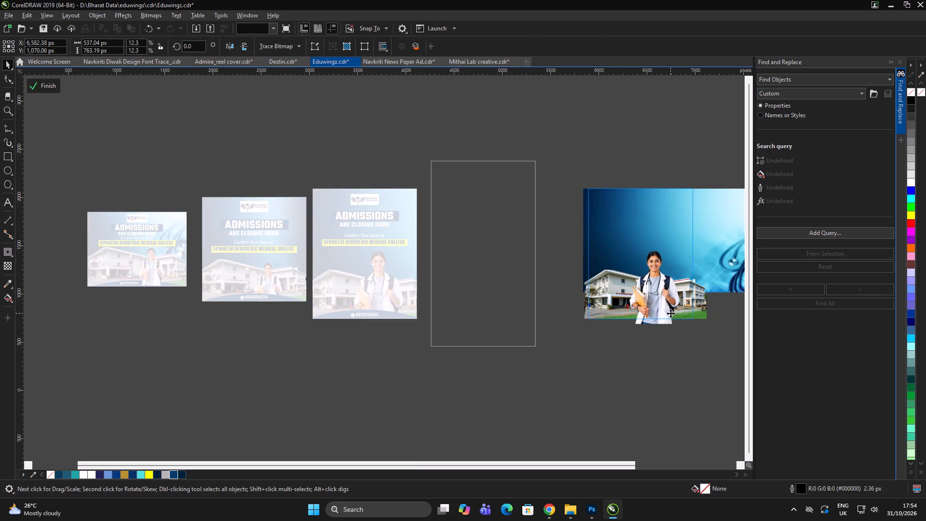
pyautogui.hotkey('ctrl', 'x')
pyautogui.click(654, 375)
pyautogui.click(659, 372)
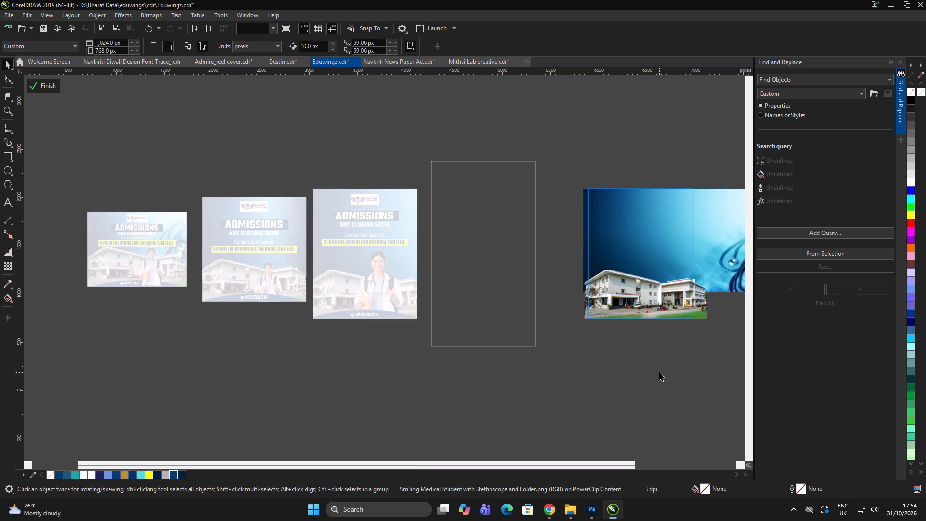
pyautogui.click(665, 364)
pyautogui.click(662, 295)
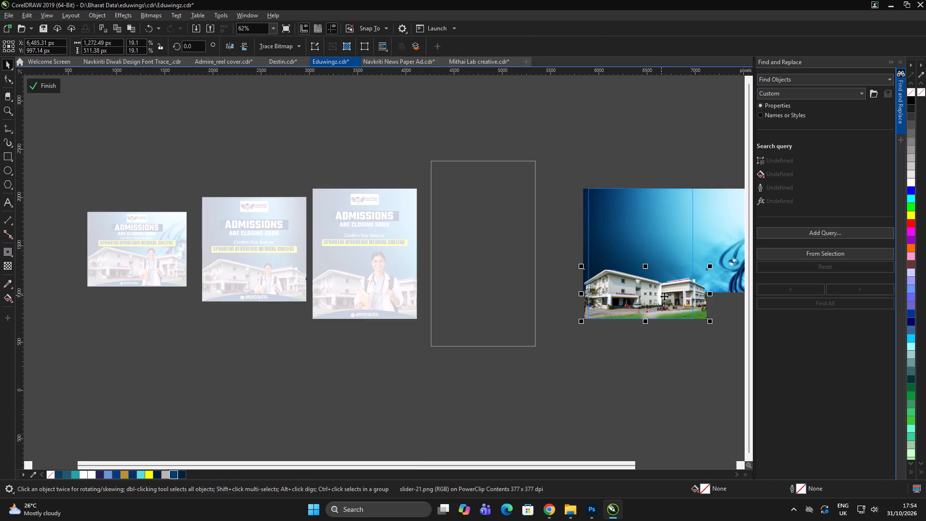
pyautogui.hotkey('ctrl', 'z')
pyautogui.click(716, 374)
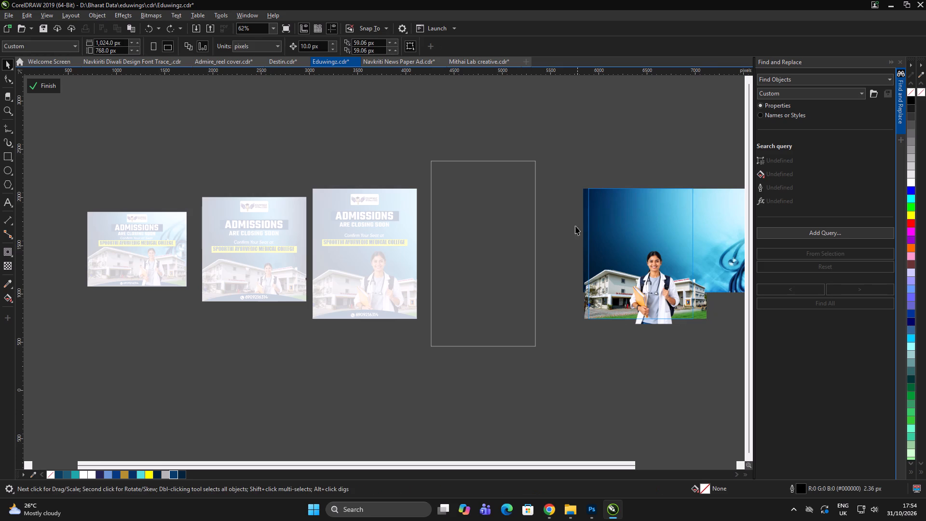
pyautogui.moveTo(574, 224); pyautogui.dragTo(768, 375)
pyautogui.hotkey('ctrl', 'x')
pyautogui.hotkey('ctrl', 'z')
# Copy the student and building images out of the PowerClip and place them just below the empty tall frame.
pyautogui.doubleClick(685, 401)
pyautogui.moveTo(528, 227); pyautogui.dragTo(803, 401)
pyautogui.hotkey('ctrl', 'x')
pyautogui.click(719, 404)
pyautogui.hotkey('ctrl', 'v')
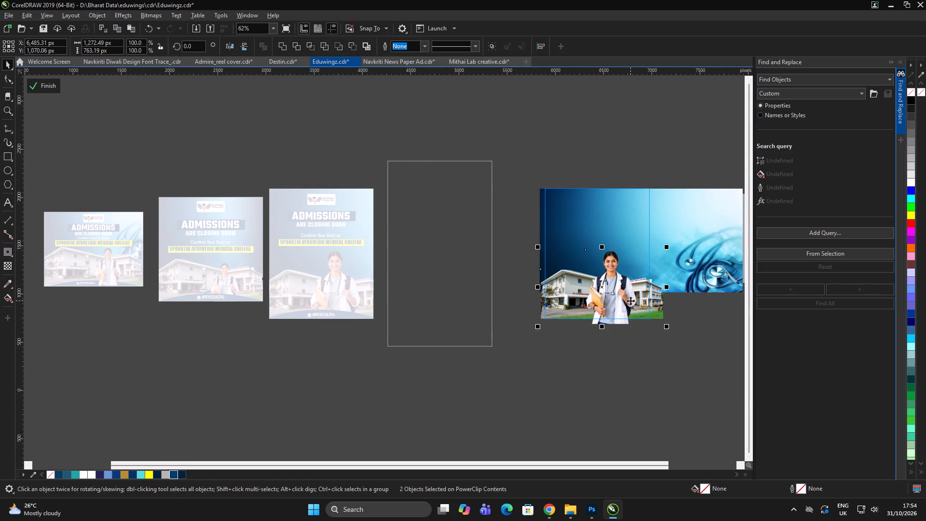
pyautogui.hotkey('ctrl', 'x')
pyautogui.click(592, 387)
pyautogui.hotkey('ctrl', 'v')
pyautogui.moveTo(610, 297); pyautogui.dragTo(594, 344)
pyautogui.hotkey('ctrl', 'z')
pyautogui.click(50, 82)
pyautogui.click(564, 100)
pyautogui.hotkey('ctrl', 'v')
pyautogui.moveTo(608, 305); pyautogui.dragTo(448, 404)
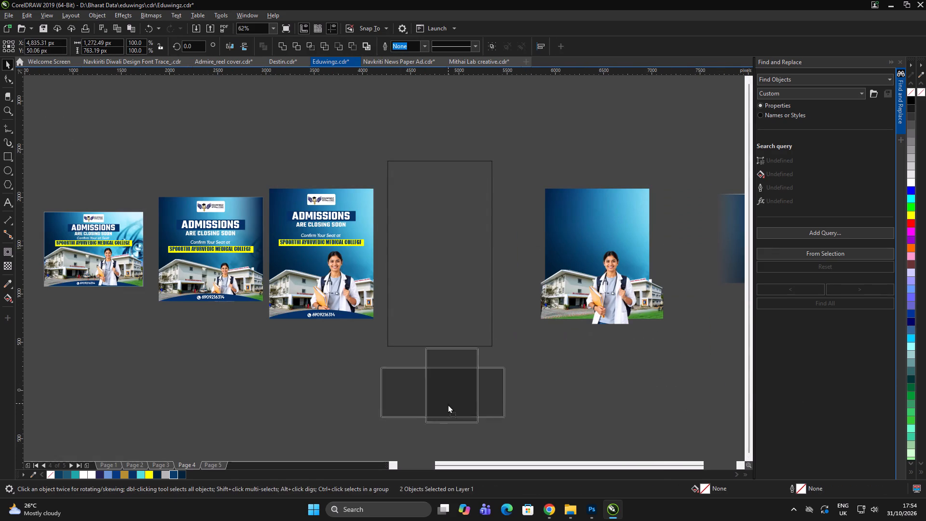
pyautogui.moveTo(448, 404); pyautogui.dragTo(448, 405)
# Move the duplicated background PowerClip next to the tall frame and extract its contents.
pyautogui.click(619, 402)
pyautogui.click(623, 272)
pyautogui.moveTo(633, 285); pyautogui.dragTo(579, 275)
pyautogui.scroll(-1, 551, 253)
pyautogui.scroll(1, 556, 242)
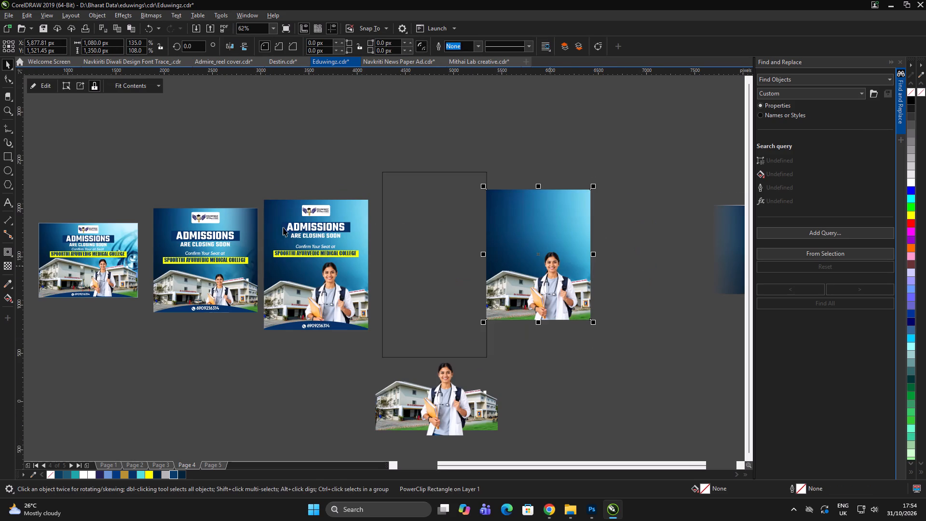
pyautogui.click(74, 87)
pyautogui.click(76, 90)
pyautogui.doubleClick(537, 106)
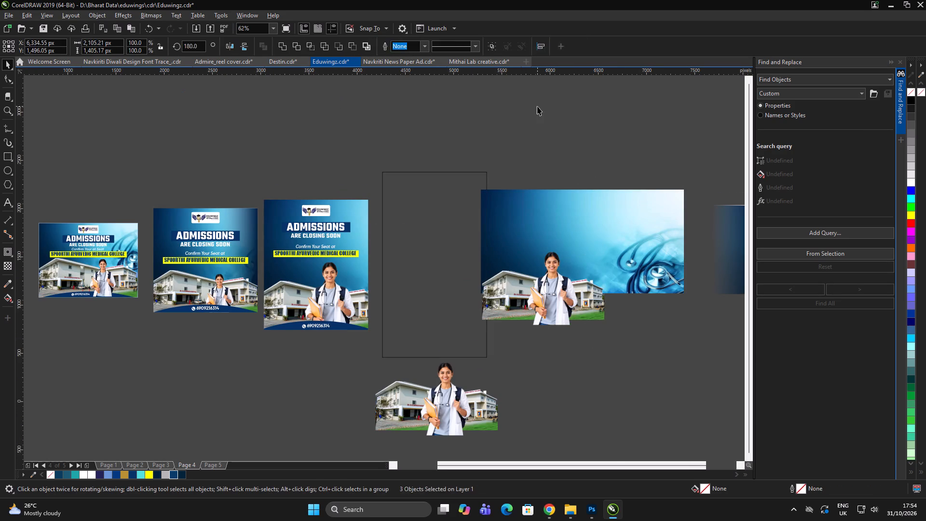
# Delete the student and building images from the extracted contents, keeping the blue stethoscope background.
pyautogui.click(556, 284)
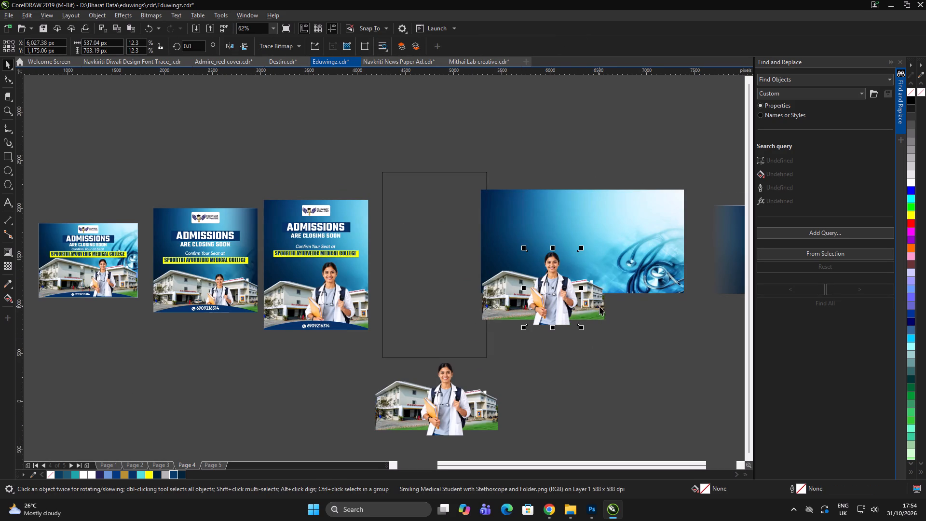
pyautogui.click(599, 305)
pyautogui.press('Delete')
pyautogui.click(600, 343)
pyautogui.click(597, 322)
pyautogui.click(557, 308)
pyautogui.press('Delete')
pyautogui.click(614, 357)
# PowerClip the blue stethoscope background image inside the tall 1080 × 1920 px frame.
pyautogui.click(579, 267)
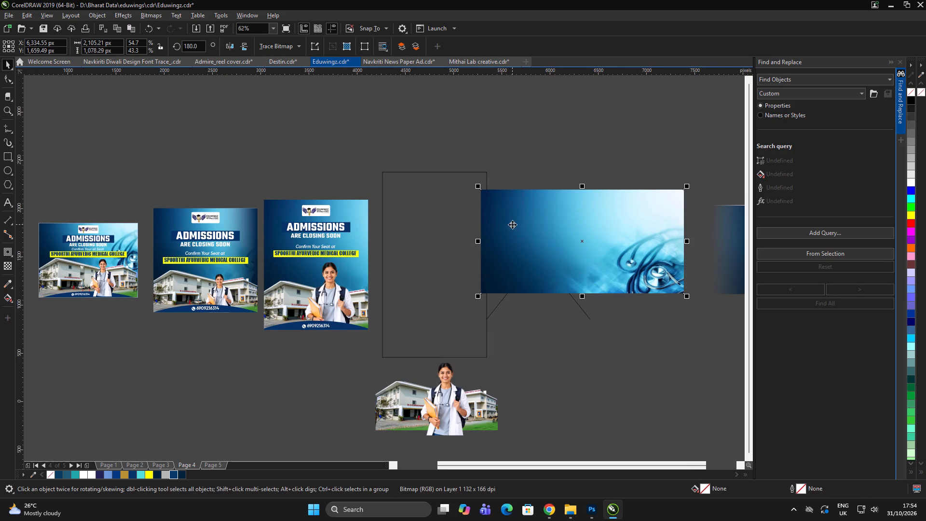
pyautogui.rightClick(512, 224)
pyautogui.click(545, 351)
pyautogui.click(395, 260)
pyautogui.click(595, 347)
pyautogui.keyDown('alt'); pyautogui.doubleClick(460, 267); pyautogui.keyUp('alt')
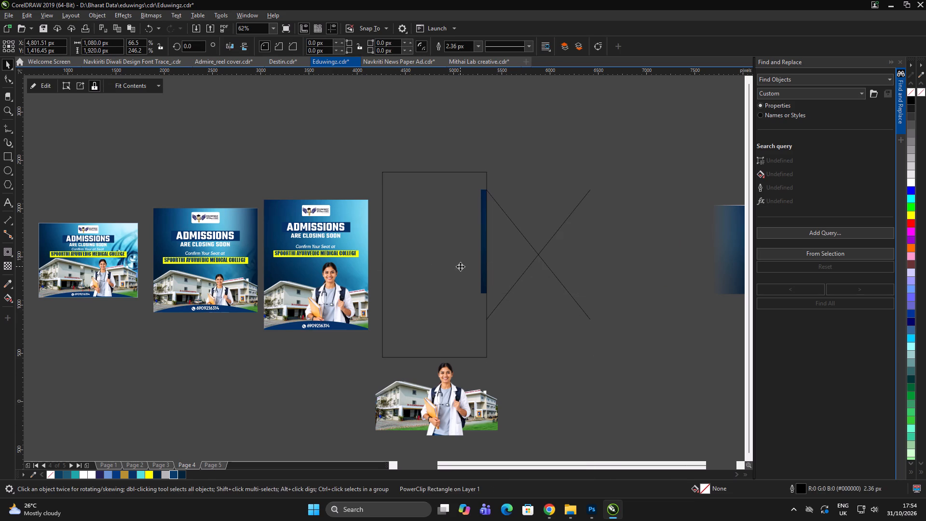
pyautogui.click(471, 270)
pyautogui.doubleClick(573, 368)
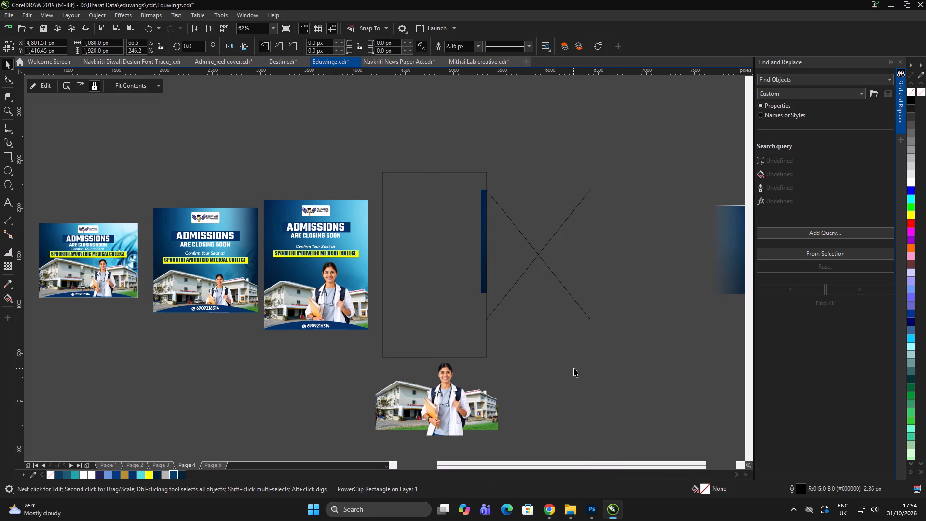
# Reposition and enlarge the background image inside the tall frame to about 3797 × 1945 px so it covers the frame.
pyautogui.doubleClick(432, 241)
pyautogui.click(538, 244)
pyautogui.moveTo(564, 235); pyautogui.dragTo(468, 219)
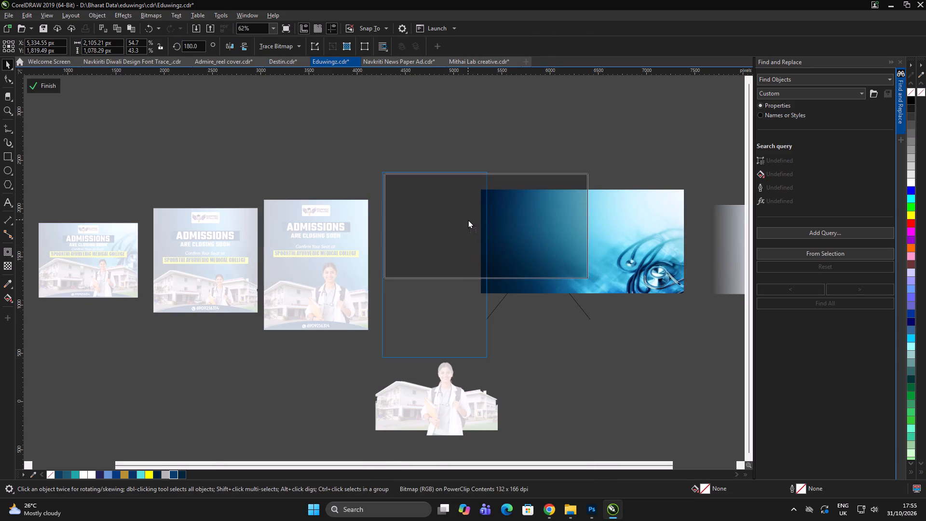
pyautogui.moveTo(468, 219); pyautogui.dragTo(467, 218)
pyautogui.scroll(-1, 292, 198)
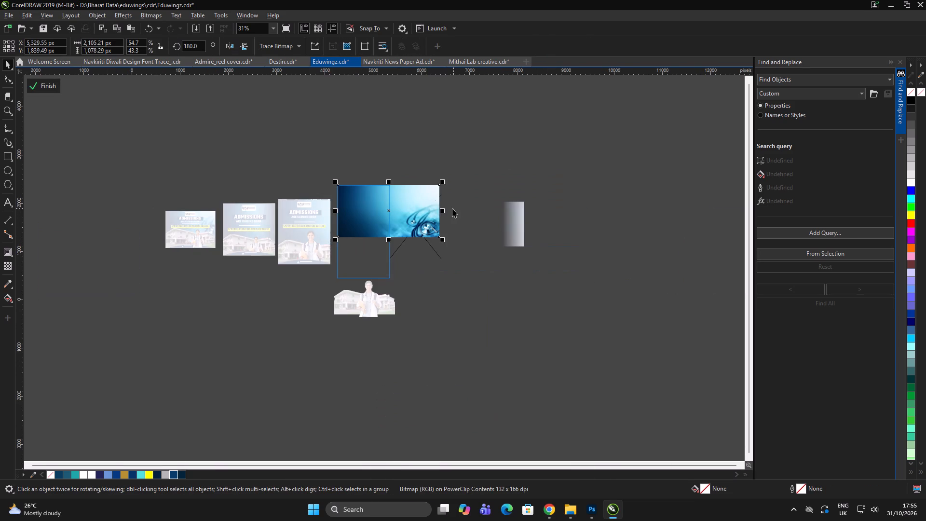
pyautogui.scroll(1, 428, 207)
pyautogui.moveTo(454, 271); pyautogui.dragTo(644, 370)
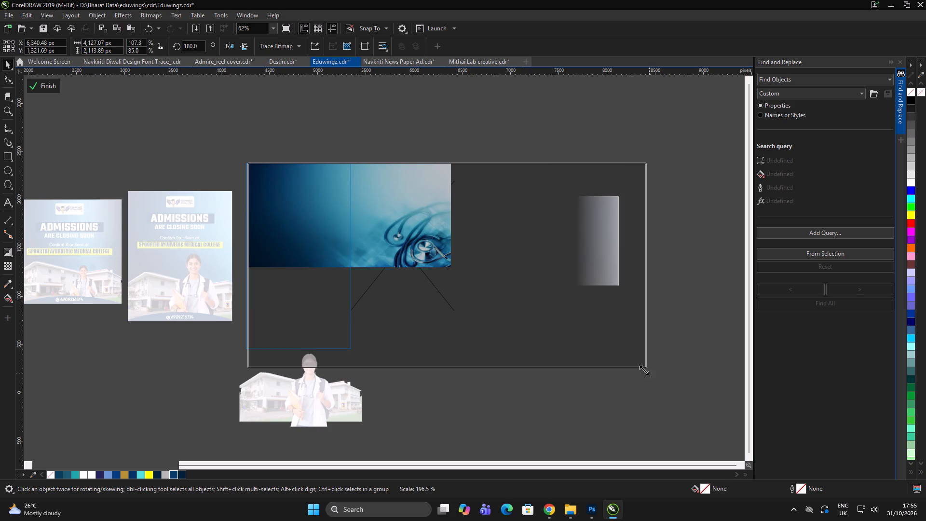
pyautogui.moveTo(644, 370); pyautogui.dragTo(617, 357)
pyautogui.scroll(1, 360, 280)
pyautogui.moveTo(425, 242); pyautogui.dragTo(409, 241)
pyautogui.scroll(-1, 439, 233)
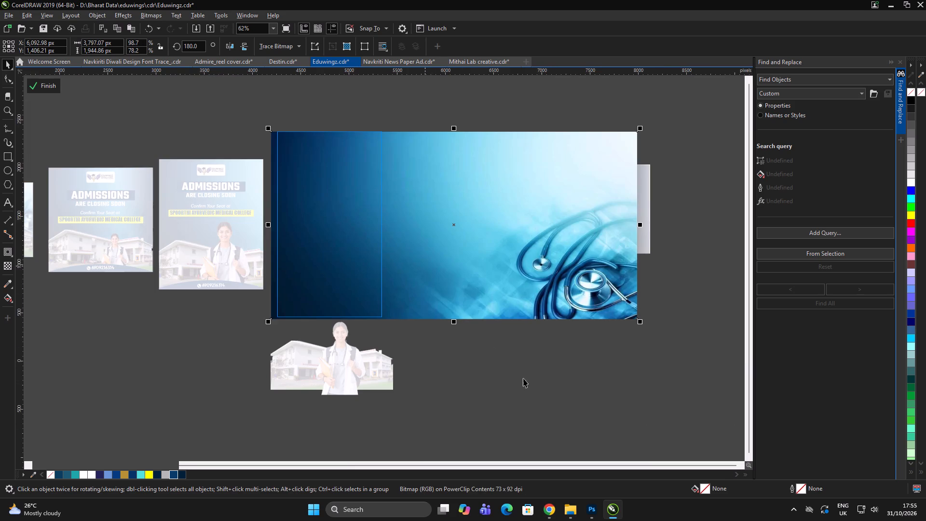
pyautogui.doubleClick(551, 399)
pyautogui.click(554, 396)
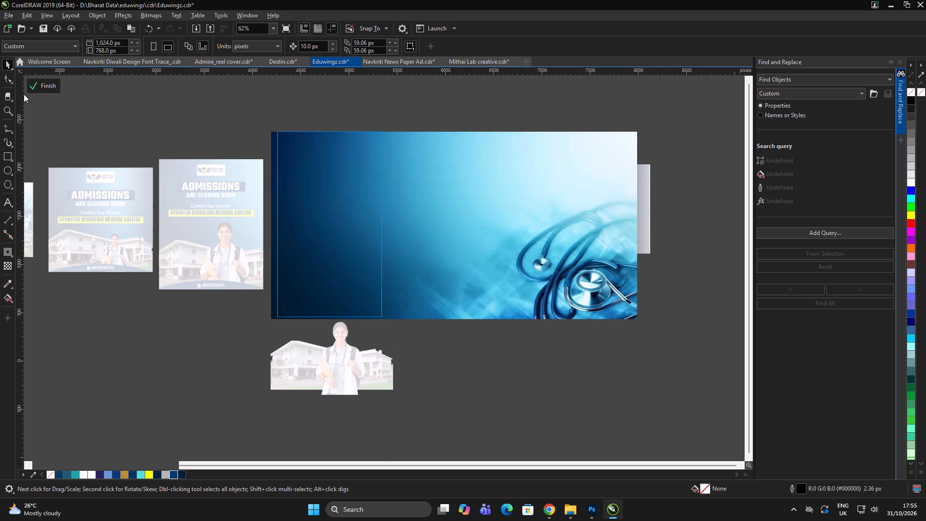
pyautogui.click(41, 83)
# Draw a rectangle about 1825 × 2385 px in the empty area beside the student and building images.
pyautogui.scroll(-1, 331, 184)
pyautogui.doubleClick(407, 288)
pyautogui.scroll(1, 397, 266)
pyautogui.doubleClick(395, 259)
pyautogui.press('F6')
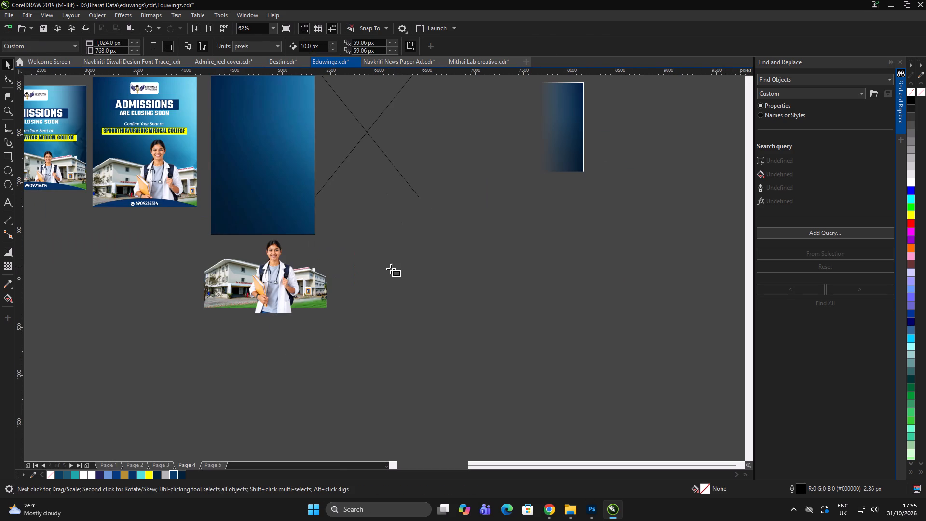
pyautogui.moveTo(359, 190); pyautogui.dragTo(535, 420)
pyautogui.press('space')
pyautogui.doubleClick(612, 393)
pyautogui.click(441, 349)
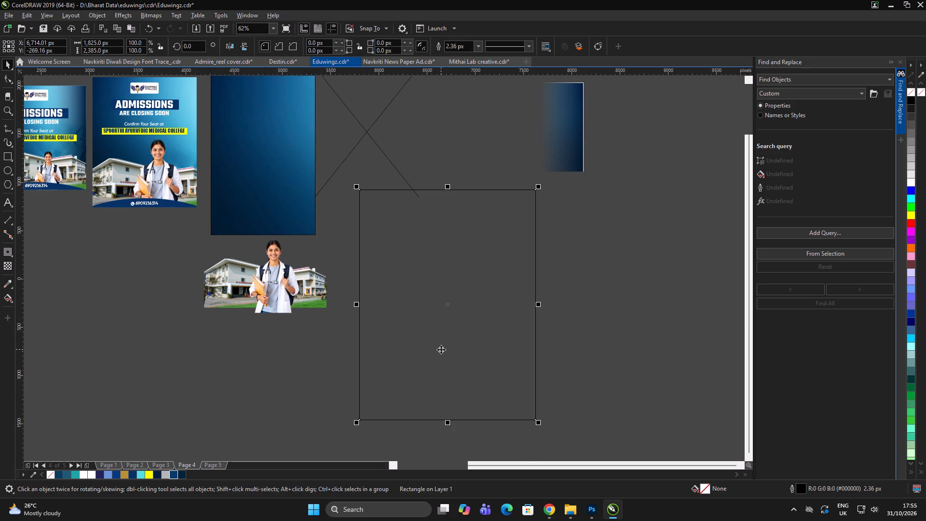
# Duplicate the large rectangle as a shorter one, about 1825 × 1295 px, covering its upper part.
pyautogui.hotkey('ctrl', 'c')
pyautogui.hotkey('ctrl', 'v')
pyautogui.click(615, 337)
pyautogui.click(386, 325)
pyautogui.moveTo(447, 423); pyautogui.dragTo(451, 318)
pyautogui.moveTo(451, 318); pyautogui.dragTo(458, 314, button='right')
pyautogui.doubleClick(615, 306)
pyautogui.click(450, 260)
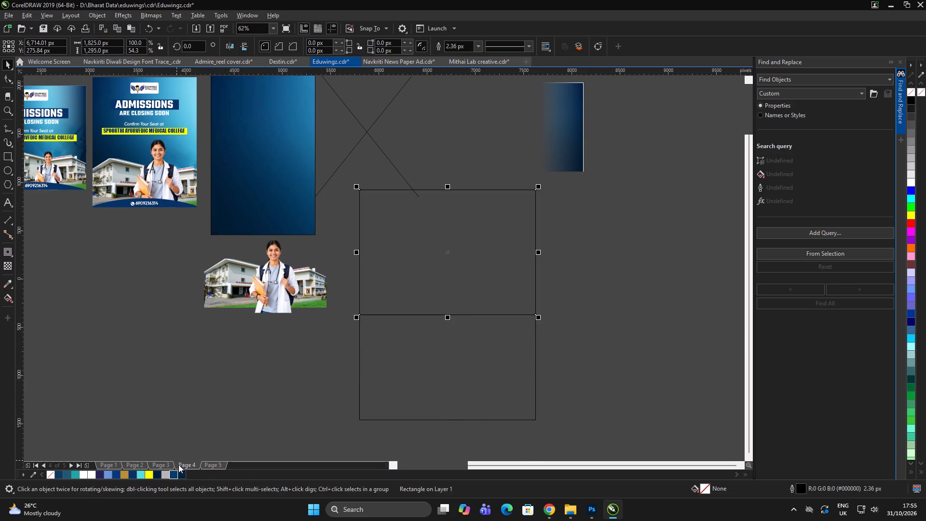
# Fill the shorter upper rectangle with dark blue #073B6A and the full-height rectangle behind it with white.
pyautogui.click(175, 470)
pyautogui.click(202, 452)
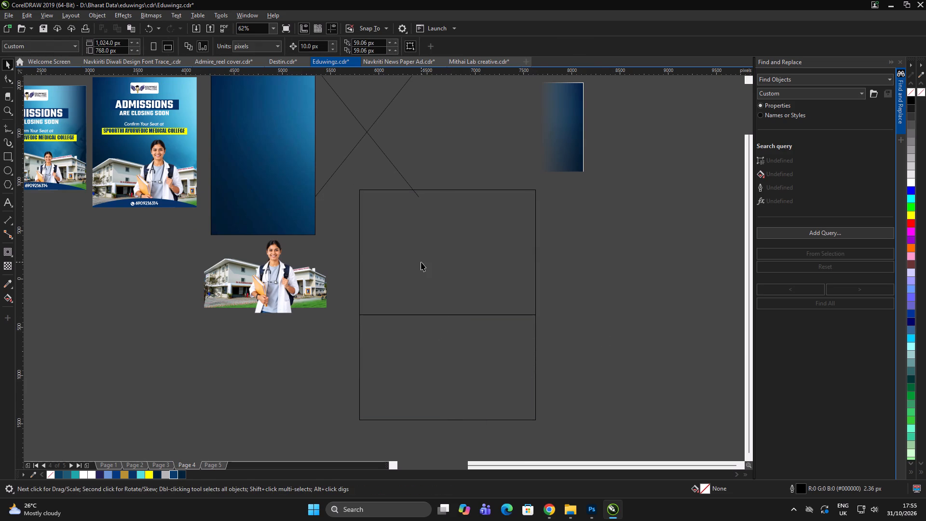
pyautogui.click(421, 262)
pyautogui.click(171, 475)
pyautogui.click(380, 279)
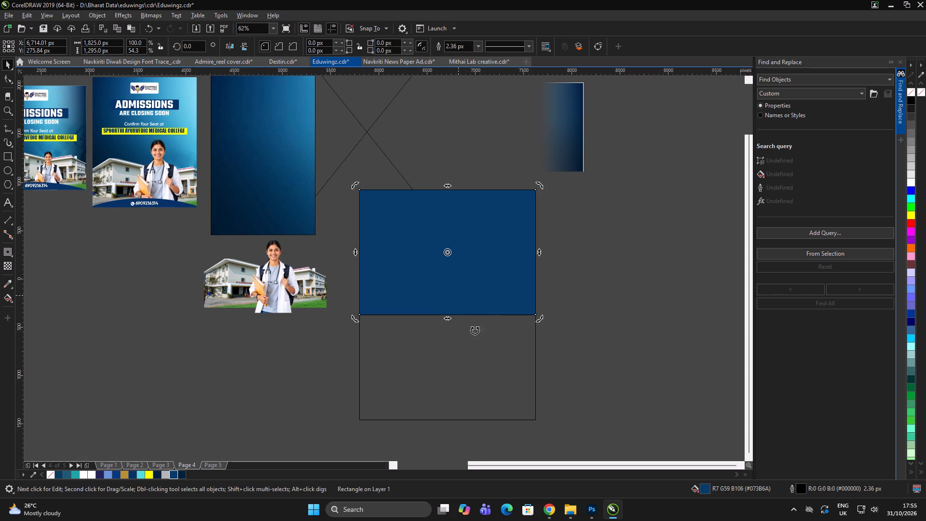
pyautogui.click(558, 358)
pyautogui.click(465, 354)
pyautogui.click(911, 182)
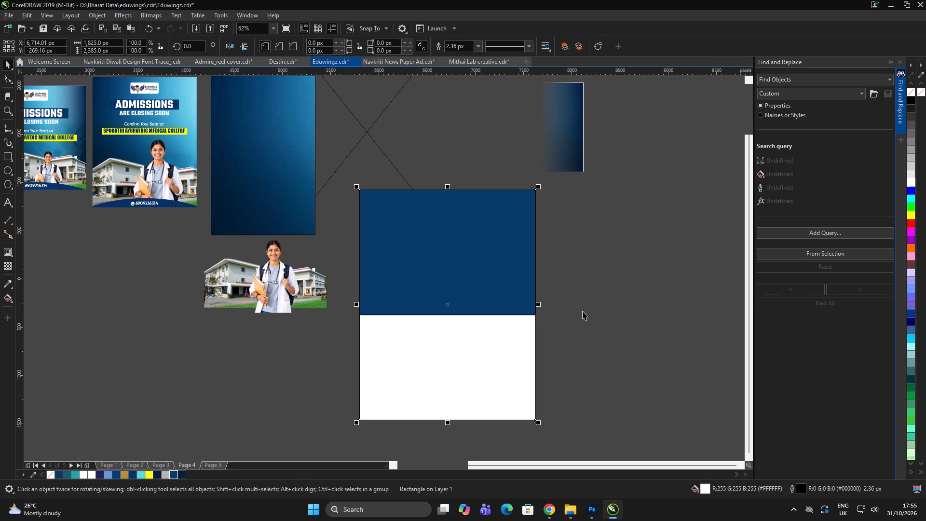
pyautogui.click(609, 298)
# Draw an inset rectangle about 1725 × 1163 px inside the blue upper block.
pyautogui.doubleClick(616, 288)
pyautogui.press('F6')
pyautogui.moveTo(364, 198); pyautogui.dragTo(531, 309)
pyautogui.press('space')
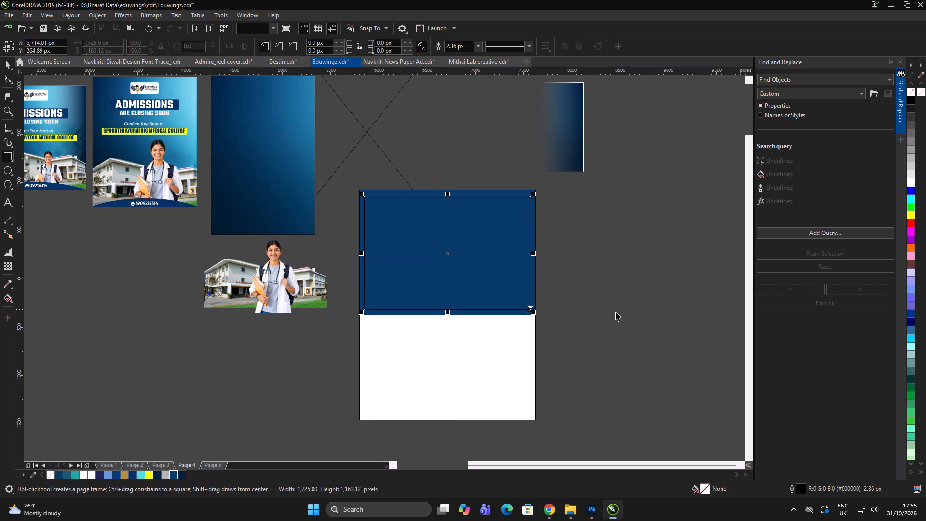
pyautogui.doubleClick(633, 302)
pyautogui.click(493, 263)
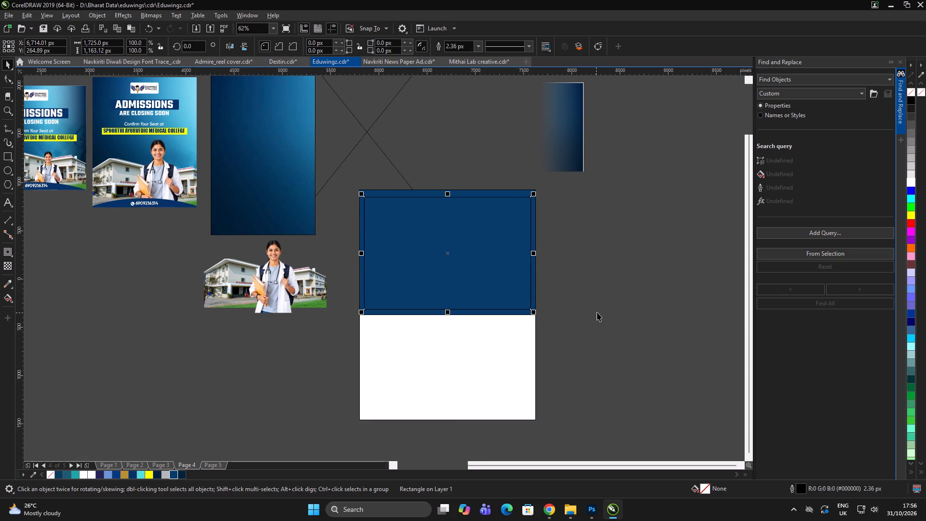
pyautogui.doubleClick(599, 310)
pyautogui.click(519, 278)
pyautogui.scroll(1, 477, 308)
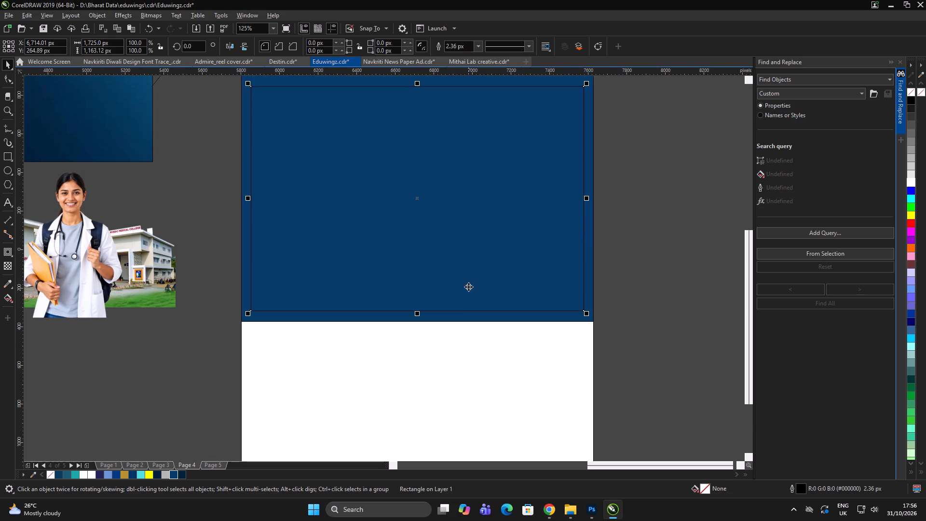
# Duplicate the inset rectangle as a thin strip about 1725 × 73 px across the blue block's lower edge, centred on the panel.
pyautogui.moveTo(456, 234); pyautogui.dragTo(444, 288)
pyautogui.keyDown('shift'); pyautogui.rightClick(446, 288); pyautogui.keyUp('shift')
pyautogui.moveTo(418, 370); pyautogui.dragTo(432, 297)
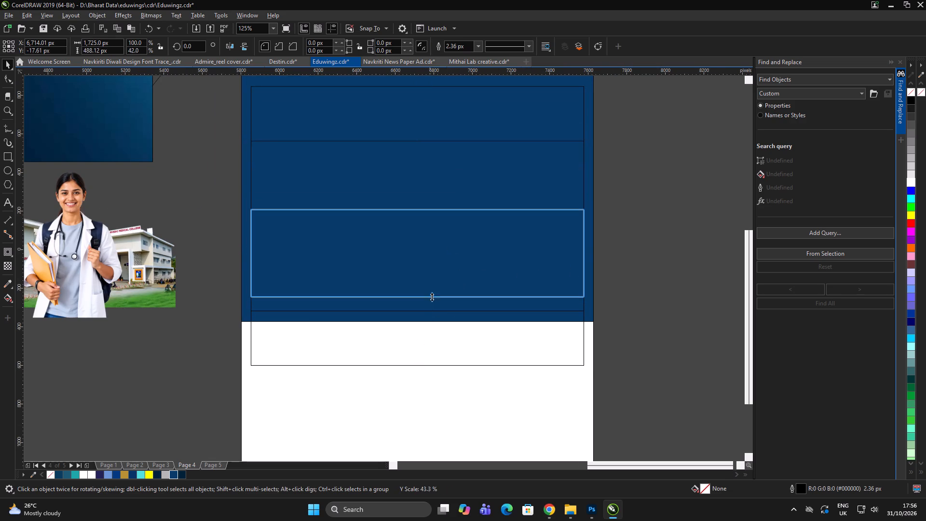
pyautogui.moveTo(432, 297); pyautogui.dragTo(439, 265)
pyautogui.moveTo(441, 251); pyautogui.dragTo(422, 324)
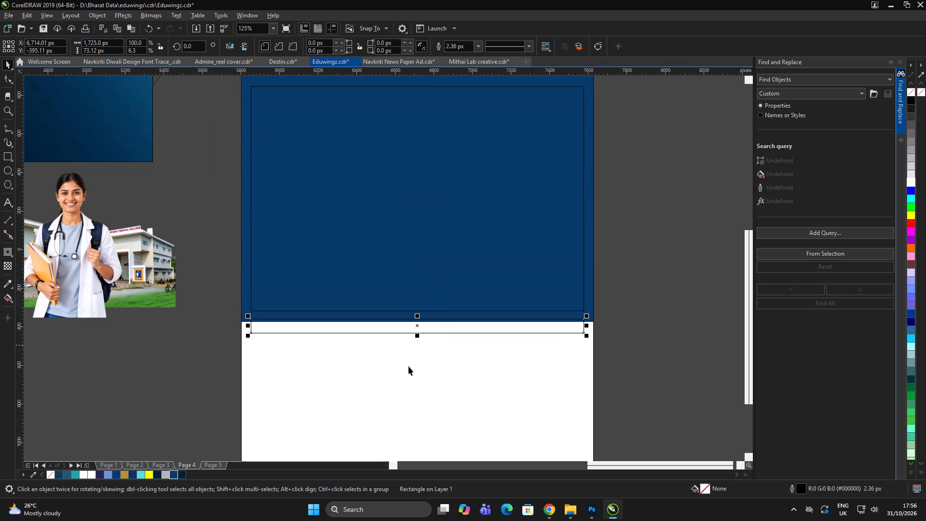
pyautogui.keyDown('shift'); pyautogui.click(404, 370); pyautogui.keyUp('shift')
pyautogui.press('c')
pyautogui.doubleClick(631, 349)
# Reduce the thin strip's height to about 38 px, keeping it straddling the blue block's lower edge.
pyautogui.click(437, 315)
pyautogui.scroll(1, 446, 329)
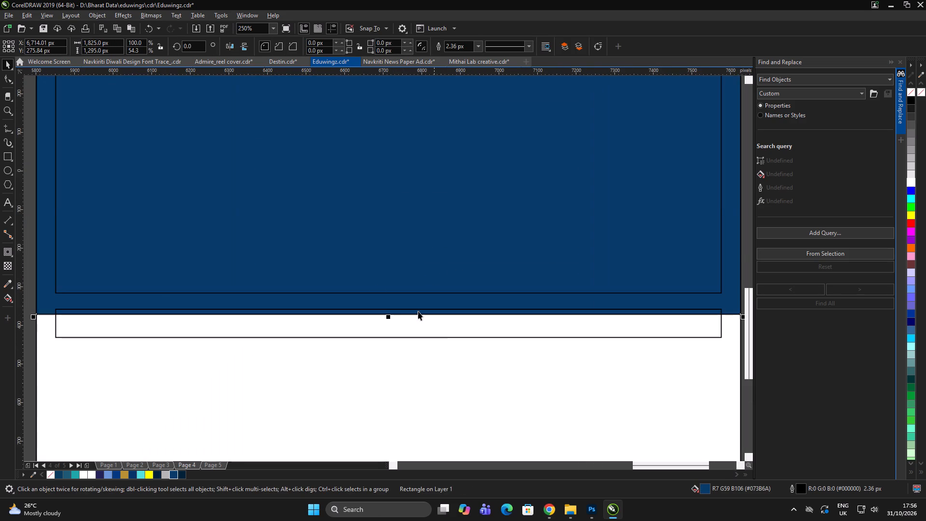
pyautogui.scroll(-1, 374, 285)
pyautogui.click(634, 341)
pyautogui.moveTo(527, 311); pyautogui.dragTo(517, 310)
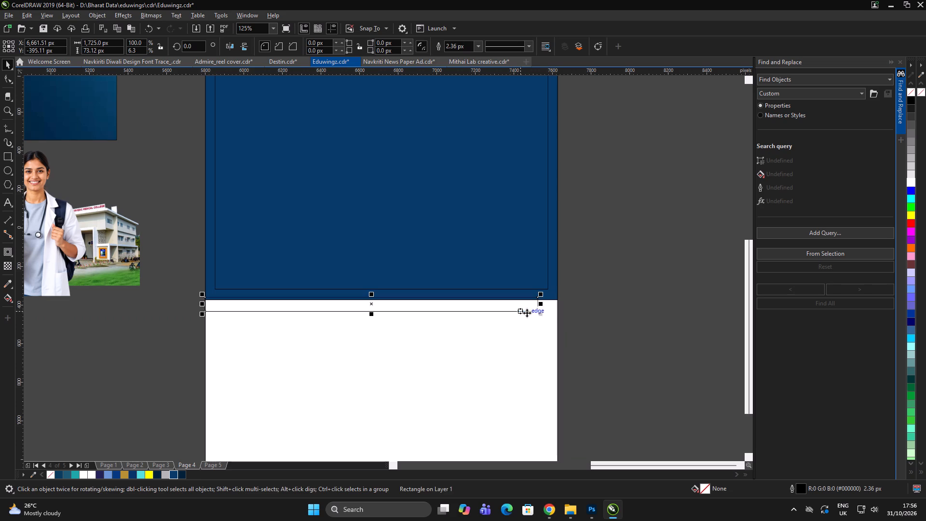
pyautogui.keyDown('shift'); pyautogui.click(537, 339); pyautogui.keyUp('shift')
pyautogui.doubleClick(599, 332)
pyautogui.click(622, 318)
pyautogui.moveTo(620, 318); pyautogui.dragTo(603, 318)
pyautogui.click(498, 311)
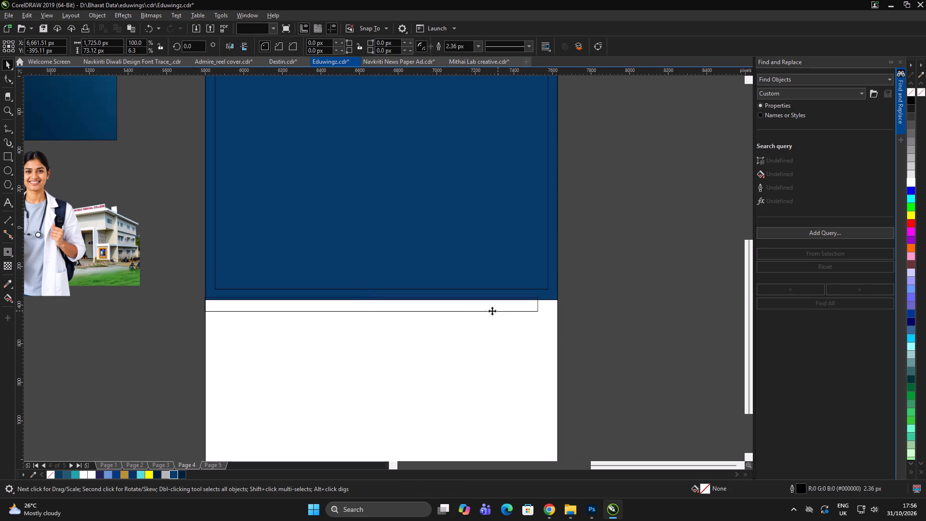
pyautogui.scroll(1, 409, 310)
pyautogui.moveTo(335, 317); pyautogui.dragTo(342, 304)
pyautogui.scroll(-1, 397, 297)
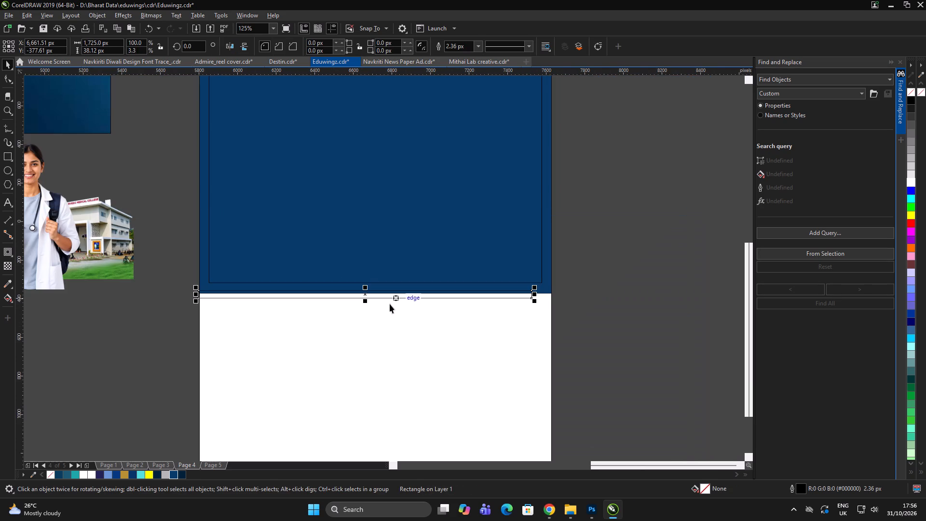
# Fill the thin strip with gold #B68F32 and centre it horizontally on the white panel.
pyautogui.click(127, 476)
pyautogui.click(109, 382)
pyautogui.moveTo(118, 377); pyautogui.dragTo(123, 375)
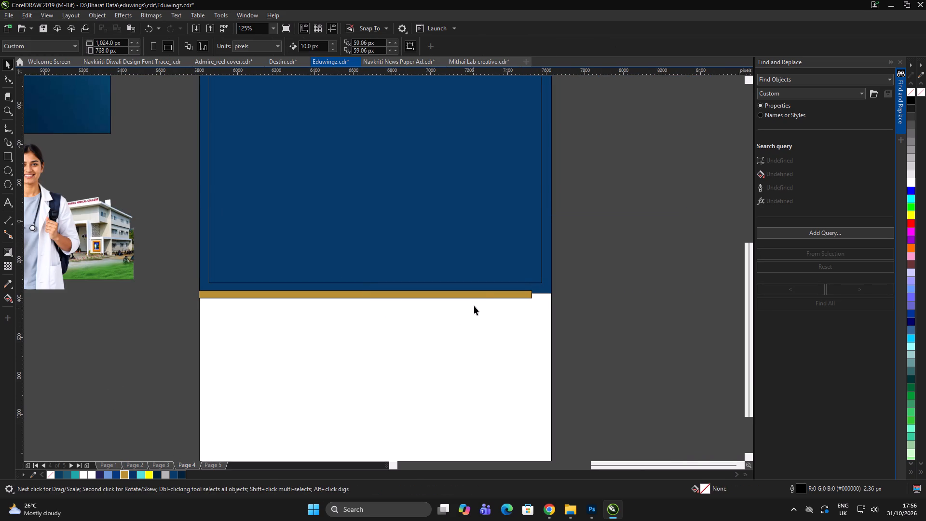
pyautogui.click(480, 294)
pyautogui.keyDown('shift'); pyautogui.click(465, 344); pyautogui.keyUp('shift')
pyautogui.press('c')
pyautogui.doubleClick(631, 327)
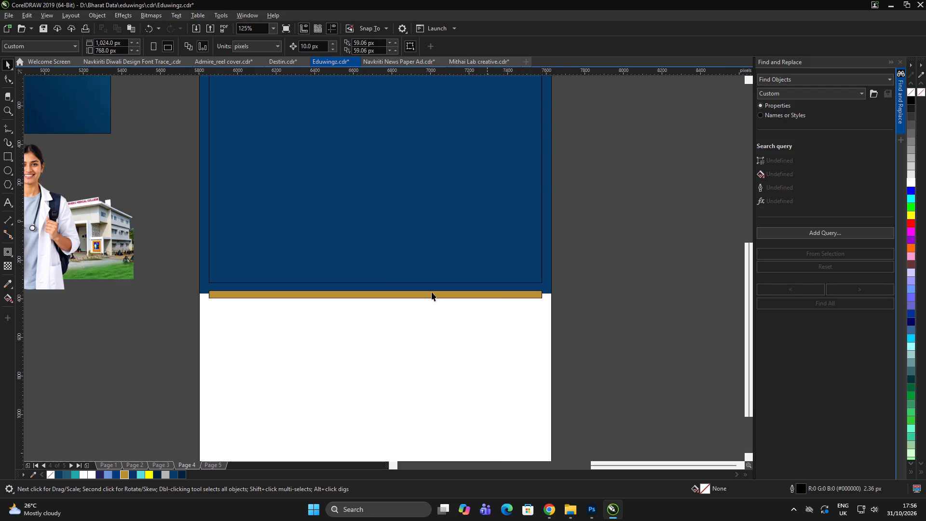
# Duplicate the gold strip into the white area and resize the copy into a box about 642 × 348 px.
pyautogui.scroll(-2, 366, 267)
pyautogui.click(530, 263)
pyautogui.scroll(1, 368, 280)
pyautogui.moveTo(378, 268); pyautogui.dragTo(371, 295)
pyautogui.keyDown('shift'); pyautogui.rightClick(371, 295); pyautogui.keyUp('shift')
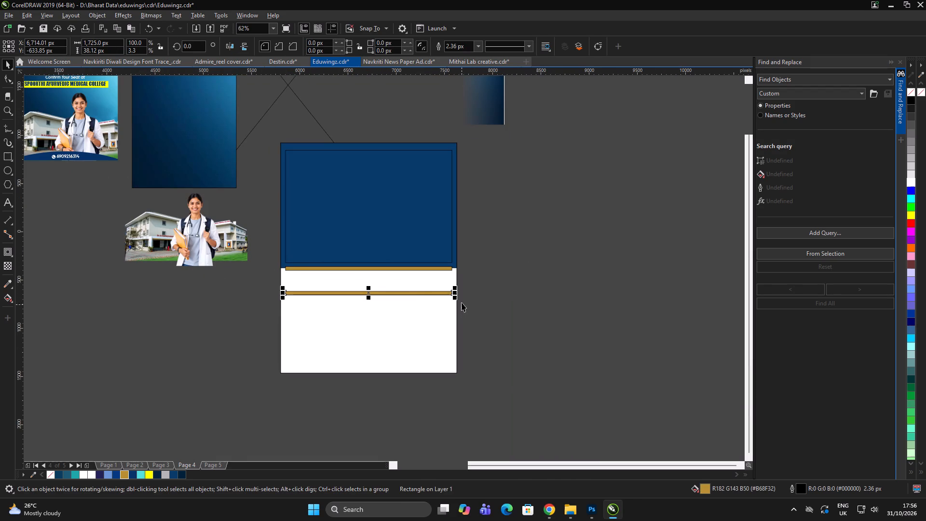
pyautogui.moveTo(457, 296); pyautogui.dragTo(352, 311)
pyautogui.moveTo(316, 296); pyautogui.dragTo(313, 325)
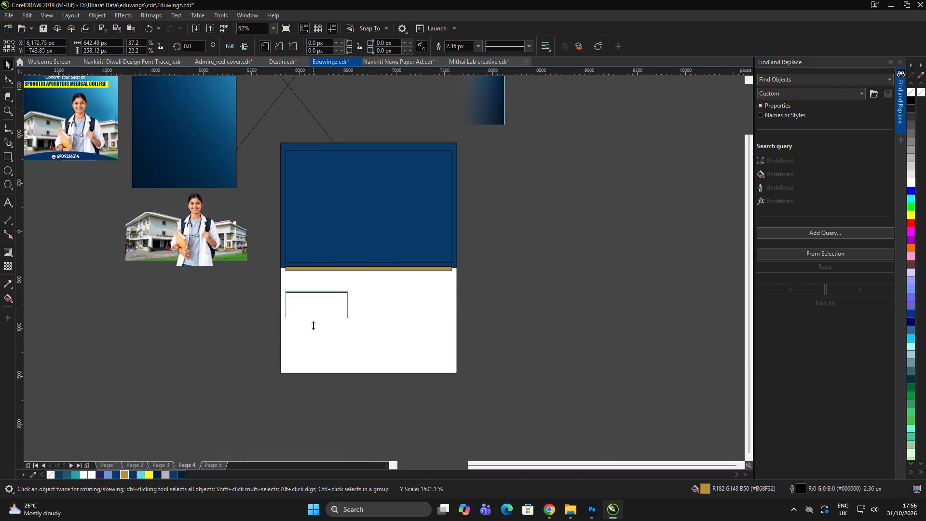
pyautogui.moveTo(313, 325); pyautogui.dragTo(313, 329)
# Duplicate the gold box twice sideways with equal spacing to make a row of three boxes.
pyautogui.moveTo(319, 312); pyautogui.dragTo(385, 315)
pyautogui.keyDown('shift'); pyautogui.rightClick(385, 315); pyautogui.keyUp('shift')
pyautogui.hotkey('ctrl', 'f')
pyautogui.click(518, 300)
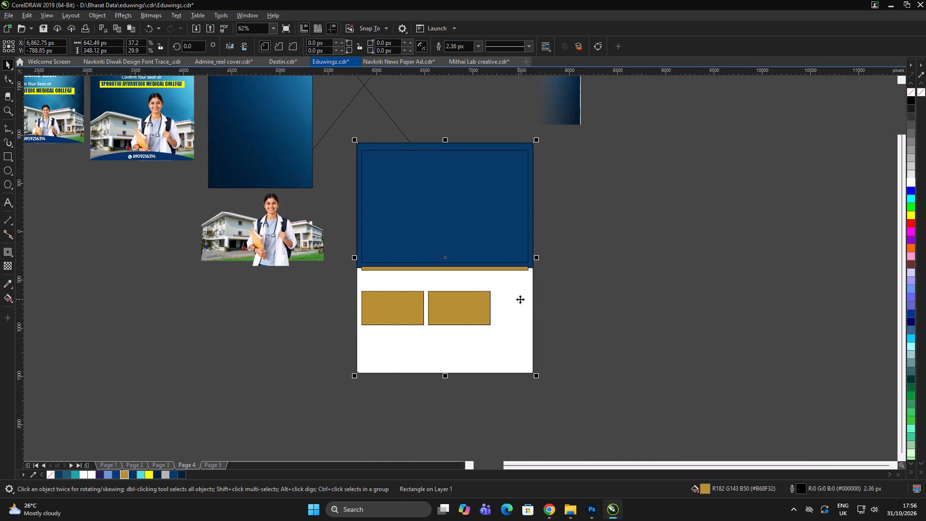
pyautogui.scroll(1, 491, 314)
pyautogui.click(599, 311)
pyautogui.click(426, 309)
pyautogui.hotkey('ctrl', 'r')
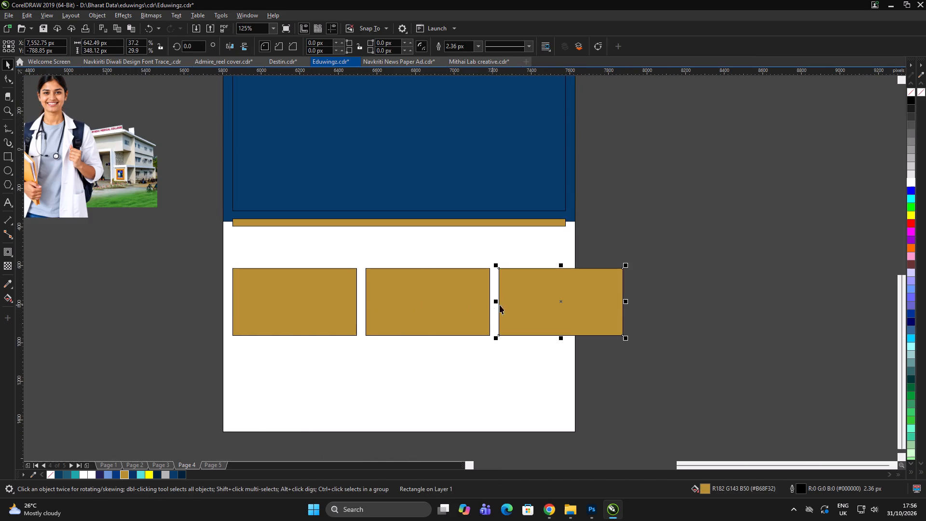
# Group the three gold boxes, scale the row to about 1605 × 329 px, and centre it horizontally on the white panel.
pyautogui.keyDown('shift'); pyautogui.click(461, 308); pyautogui.keyUp('shift')
pyautogui.keyDown('shift'); pyautogui.click(291, 310); pyautogui.keyUp('shift')
pyautogui.hotkey('ctrl', 'g')
pyautogui.moveTo(626, 301); pyautogui.dragTo(563, 314)
pyautogui.hotkey('ctrl', 'g')
pyautogui.keyDown('shift'); pyautogui.click(548, 379); pyautogui.keyUp('shift')
pyautogui.press('c')
pyautogui.click(668, 346)
pyautogui.click(507, 315)
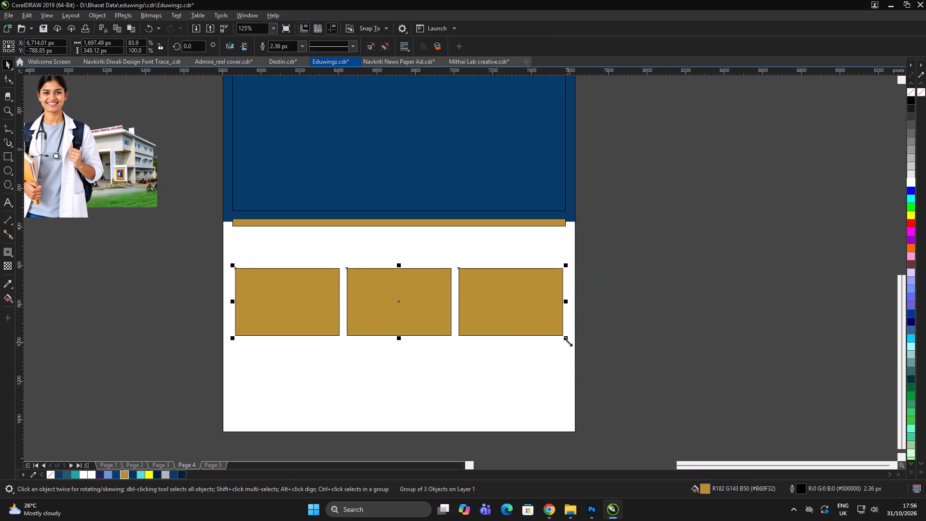
pyautogui.moveTo(568, 342); pyautogui.dragTo(558, 346)
pyautogui.keyDown('ctrl'); pyautogui.click(659, 348); pyautogui.keyUp('ctrl')
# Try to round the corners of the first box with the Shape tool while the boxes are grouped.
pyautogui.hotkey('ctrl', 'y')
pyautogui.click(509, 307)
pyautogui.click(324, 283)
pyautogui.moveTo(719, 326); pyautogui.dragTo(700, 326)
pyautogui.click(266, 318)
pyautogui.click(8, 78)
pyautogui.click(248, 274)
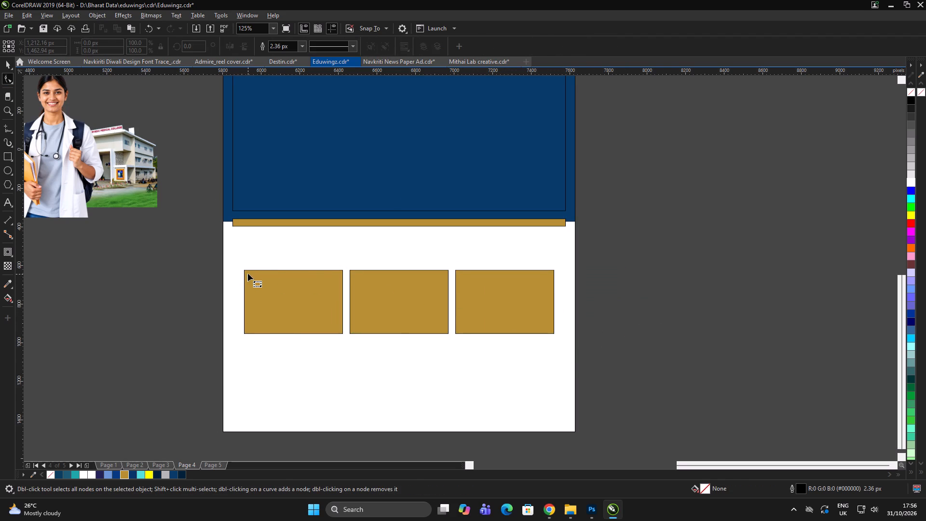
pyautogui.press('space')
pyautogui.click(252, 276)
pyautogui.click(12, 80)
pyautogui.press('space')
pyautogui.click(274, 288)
# Ungroup the gold boxes and round the first box's corners to a radius of about 66 px.
pyautogui.hotkey('ctrl', 'u')
pyautogui.keyDown('ctrl'); pyautogui.moveTo(177, 294); pyautogui.dragTo(185, 294); pyautogui.keyUp('ctrl')
pyautogui.click(287, 294)
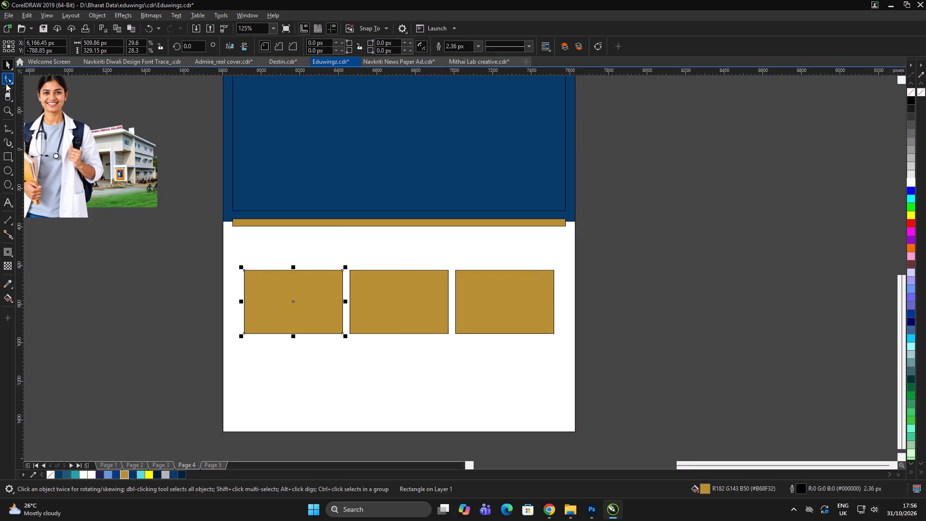
pyautogui.click(6, 82)
pyautogui.moveTo(246, 269); pyautogui.dragTo(254, 283)
pyautogui.press('space')
pyautogui.click(177, 294)
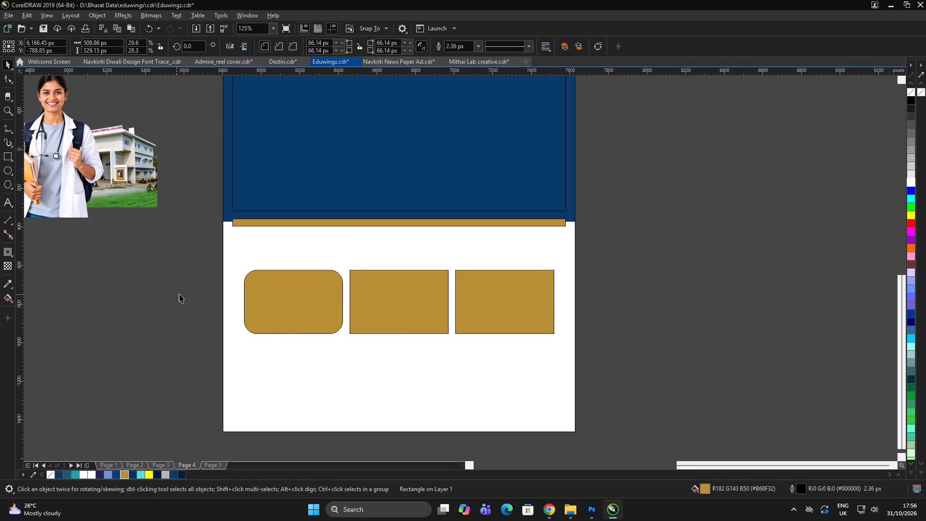
# Set the first gold box's bottom-left, bottom-right and top-right corner radii to 0, keeping only the top-left corner rounded.
pyautogui.scroll(1, 299, 297)
pyautogui.click(296, 295)
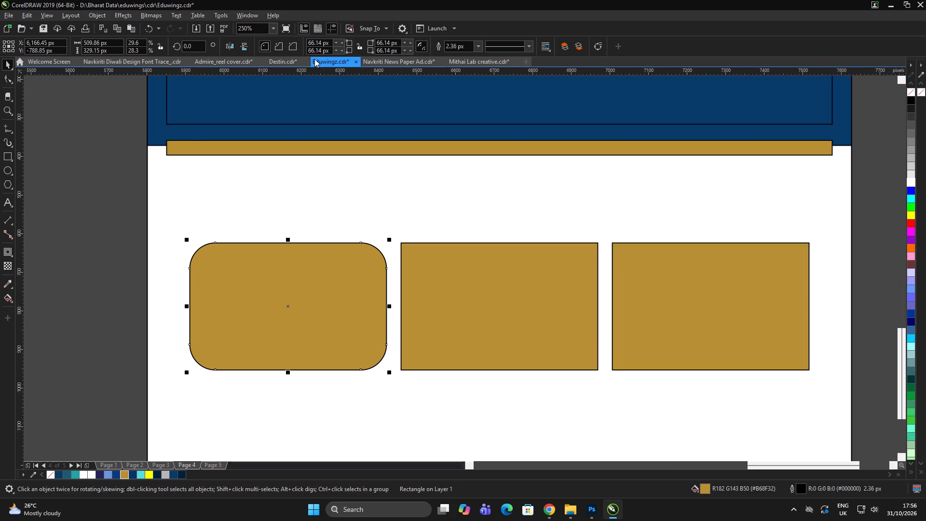
pyautogui.click(317, 51)
pyautogui.hotkey('ctrl', 'a')
pyautogui.press('0')
pyautogui.press('Tab')
pyautogui.press('Tab')
pyautogui.press('Tab')
pyautogui.press('0')
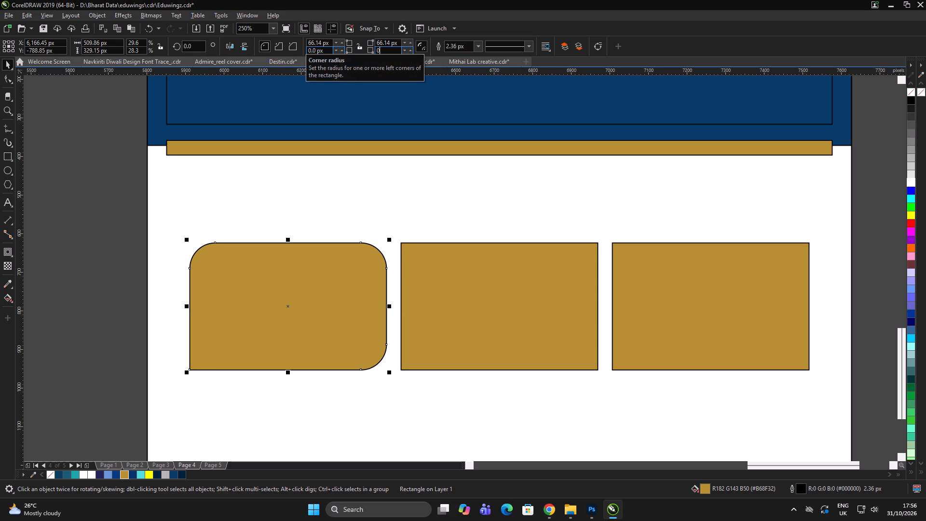
pyautogui.press('Tab')
pyautogui.hotkey('shift', 'Tab')
pyautogui.hotkey('shift', 'Tab')
pyautogui.press('0')
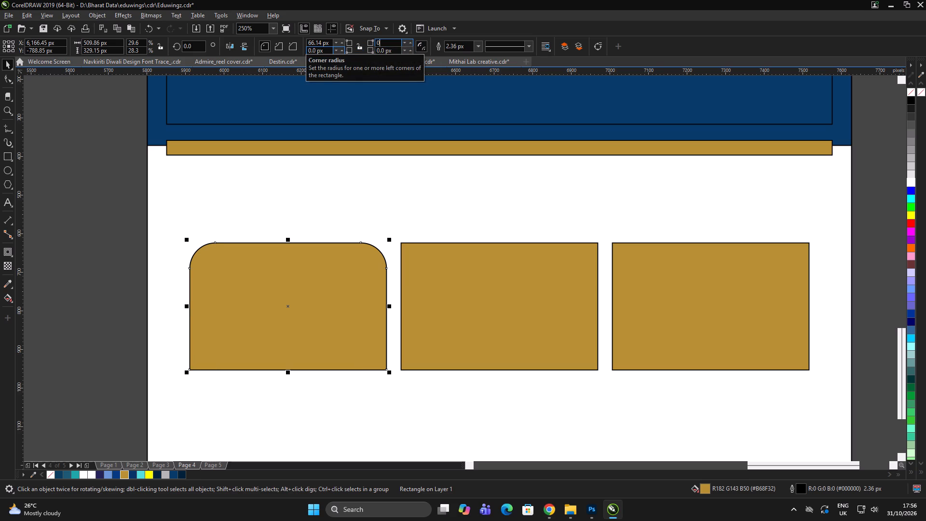
pyautogui.press('Return')
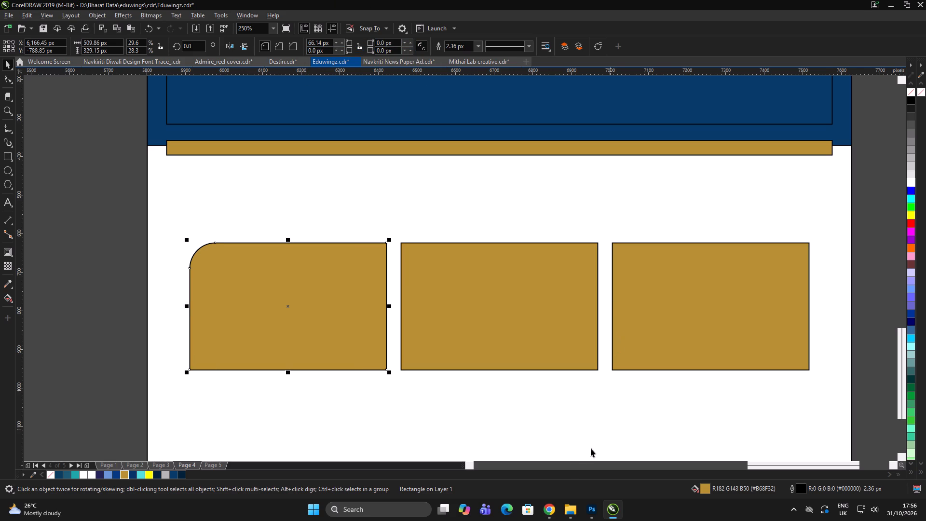
# Move the row of three gold boxes lower on the white panel.
pyautogui.scroll(-2, 541, 373)
pyautogui.click(627, 279)
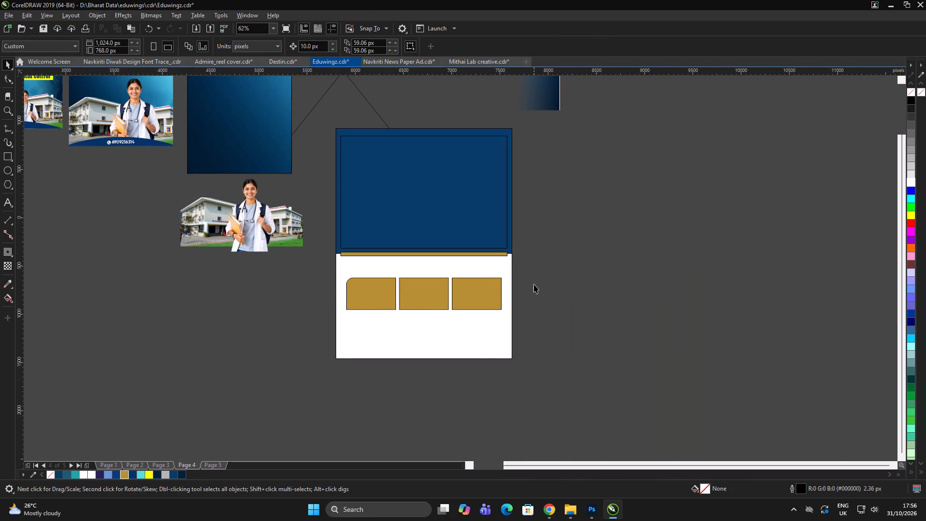
pyautogui.moveTo(578, 269); pyautogui.dragTo(279, 324)
pyautogui.moveTo(452, 290); pyautogui.dragTo(453, 294)
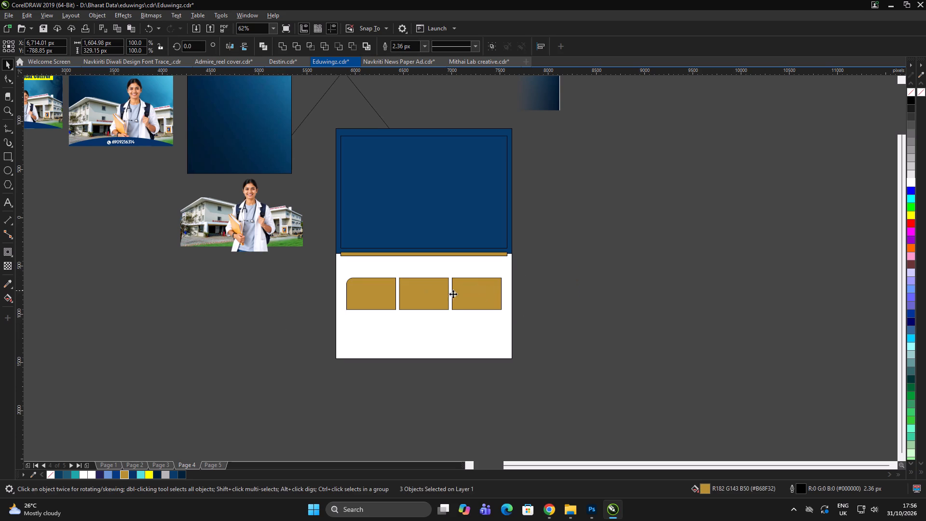
pyautogui.moveTo(453, 294); pyautogui.dragTo(450, 313)
pyautogui.doubleClick(590, 283)
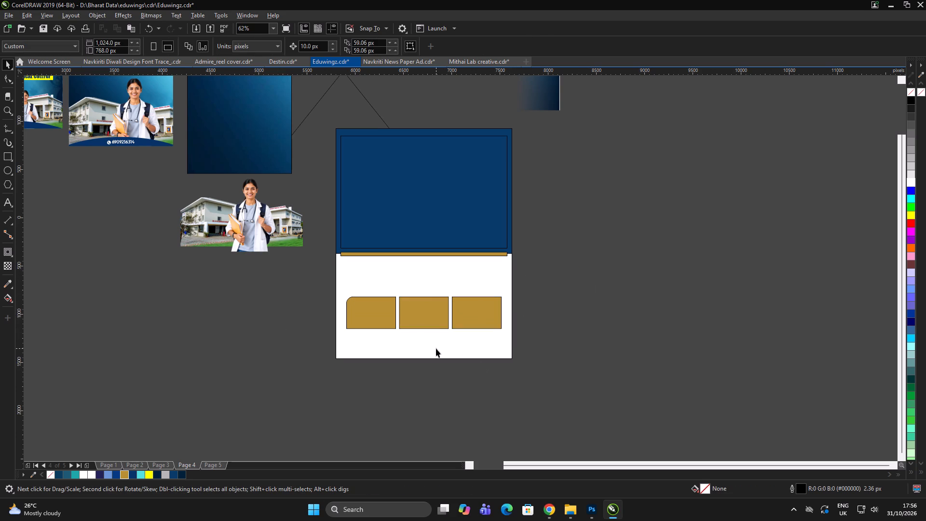
# Move the inset outline rectangle out of the blue block into the empty area beside the layout.
pyautogui.scroll(2, 494, 202)
pyautogui.scroll(-2, 436, 253)
pyautogui.click(533, 249)
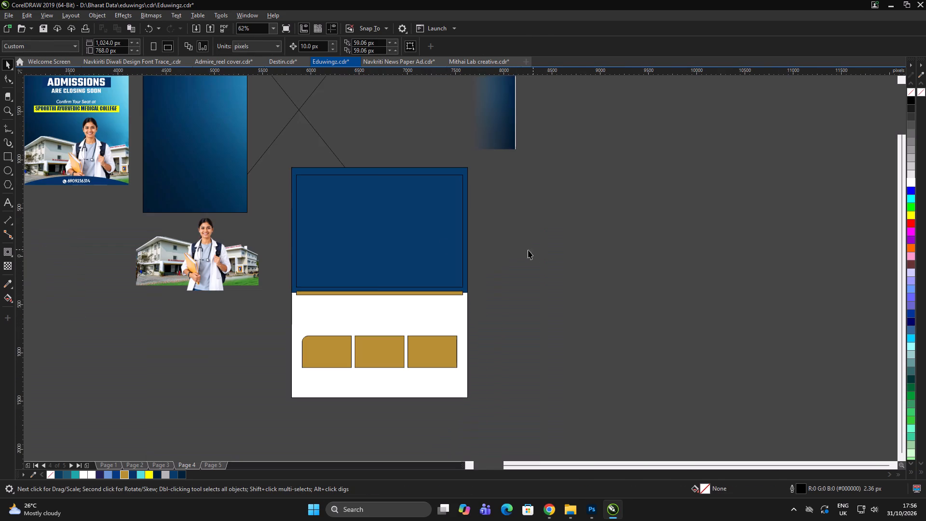
pyautogui.click(437, 241)
pyautogui.moveTo(395, 228); pyautogui.dragTo(711, 239)
pyautogui.click(669, 258)
# Shorten the blue block slightly by raising its lower edge above the gold strip.
pyautogui.click(381, 237)
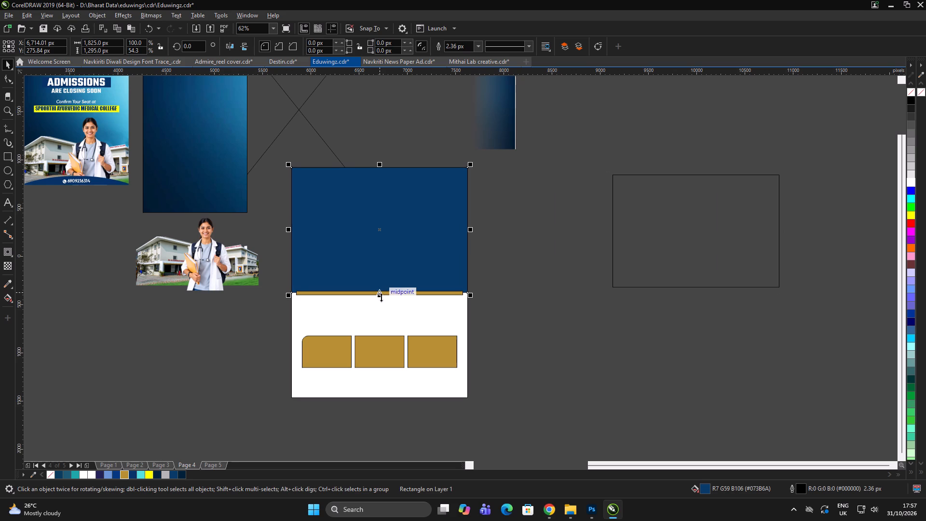
pyautogui.moveTo(381, 297); pyautogui.dragTo(385, 283)
pyautogui.click(526, 282)
pyautogui.click(526, 277)
# Move the gold strip up onto the blue block's lower edge and centre it horizontally on the block.
pyautogui.moveTo(524, 270); pyautogui.dragTo(188, 308)
pyautogui.scroll(1, 433, 302)
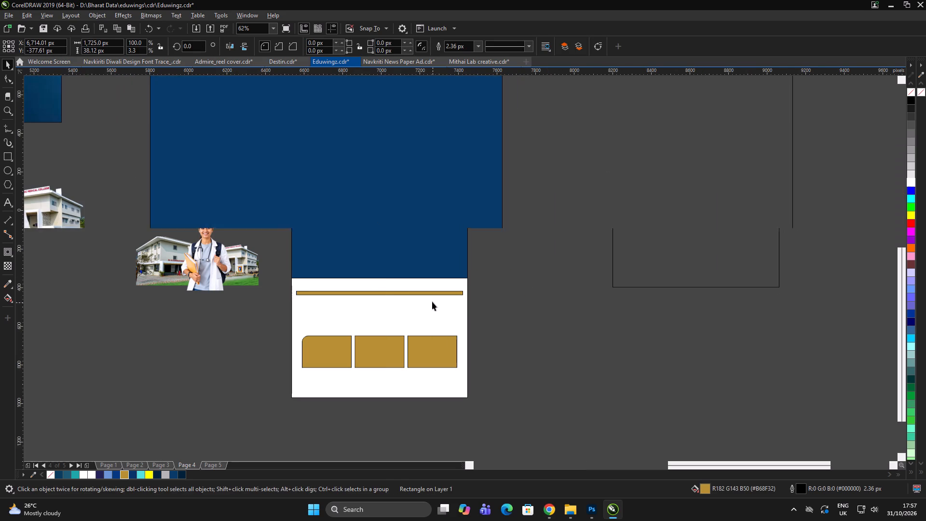
pyautogui.moveTo(420, 283); pyautogui.dragTo(423, 251)
pyautogui.click(547, 282)
pyautogui.doubleClick(558, 284)
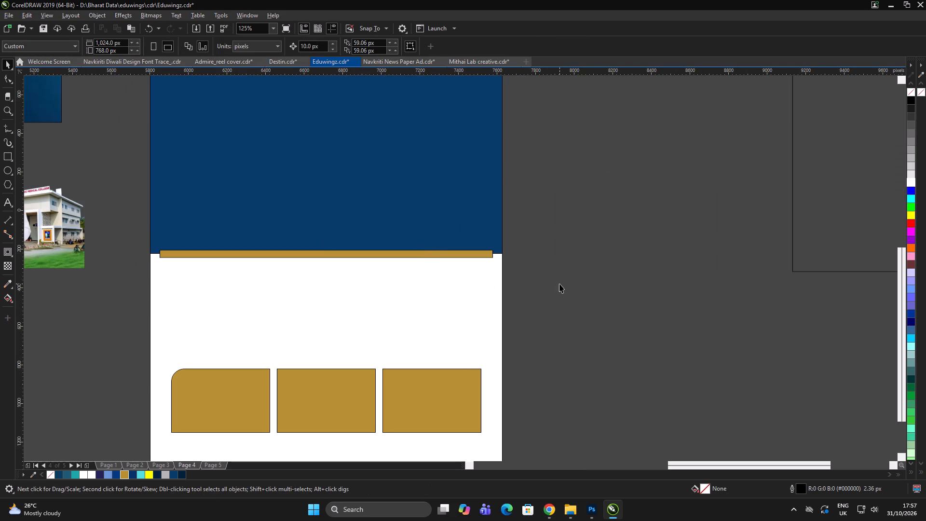
pyautogui.doubleClick(589, 297)
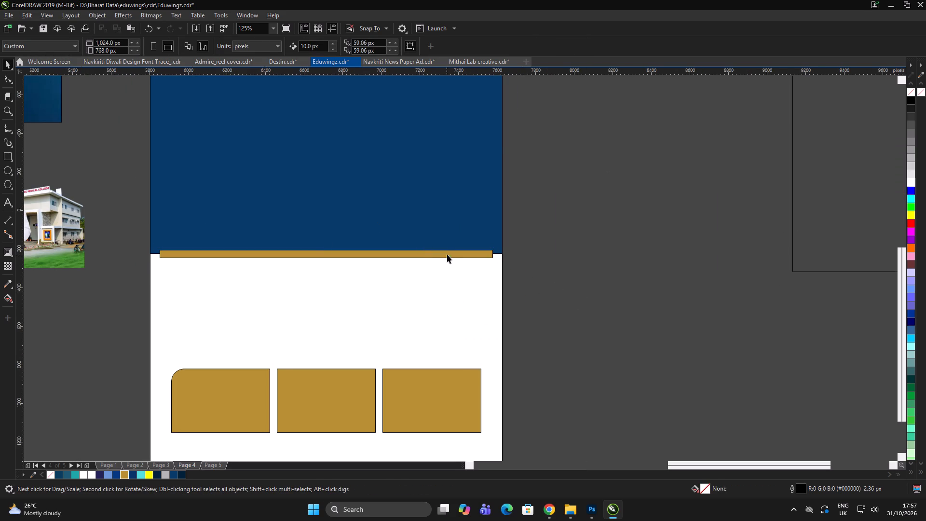
pyautogui.click(447, 254)
pyautogui.keyDown('shift'); pyautogui.click(427, 189); pyautogui.keyUp('shift')
pyautogui.press('c')
pyautogui.doubleClick(578, 189)
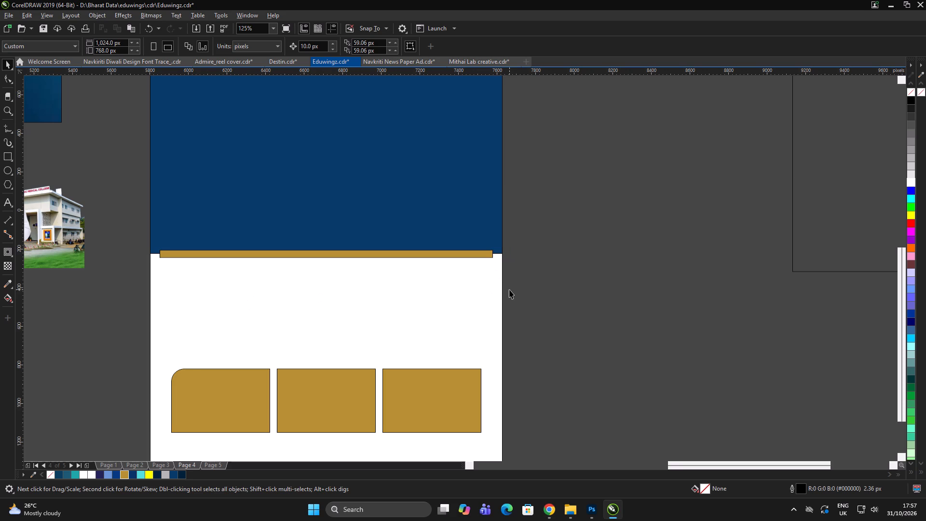
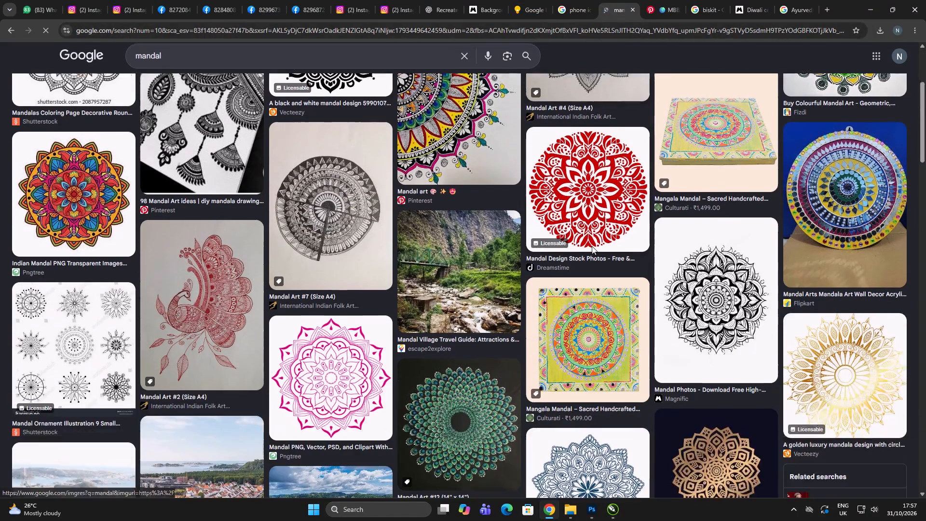
# Open the enlarged preview of the golden luxury mandala from the image search results.
pyautogui.click(864, 321)
pyautogui.click(840, 337)
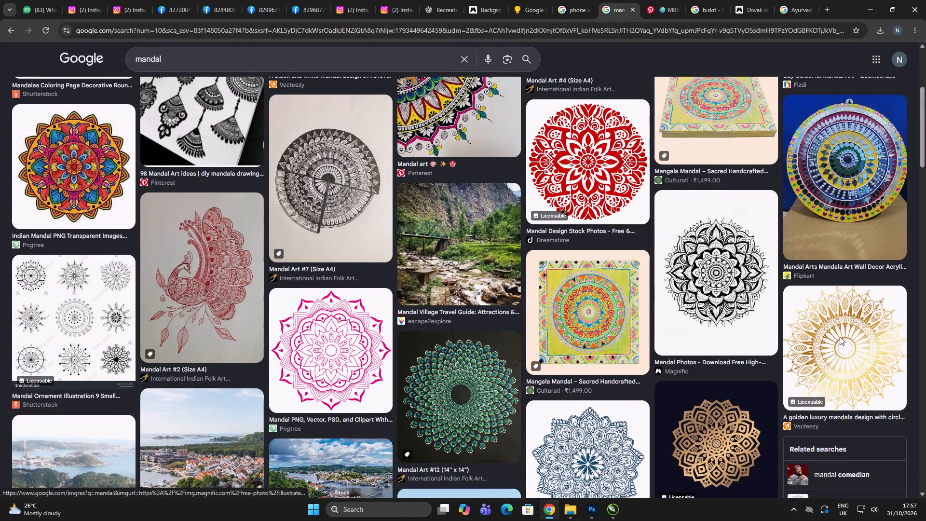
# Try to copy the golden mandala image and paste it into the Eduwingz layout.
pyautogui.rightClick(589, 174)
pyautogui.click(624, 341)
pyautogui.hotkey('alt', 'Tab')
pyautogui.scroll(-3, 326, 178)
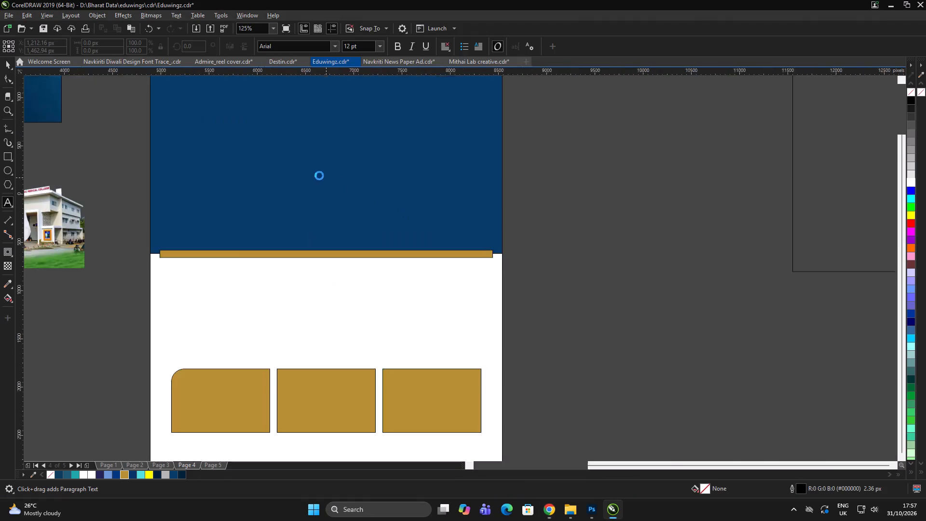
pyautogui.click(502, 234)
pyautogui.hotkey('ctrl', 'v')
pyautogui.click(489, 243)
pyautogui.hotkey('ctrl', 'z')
# Copy the golden mandala image from its preview in the browser and paste it into the CorelDRAW poster document.
pyautogui.hotkey('alt', 'Tab')
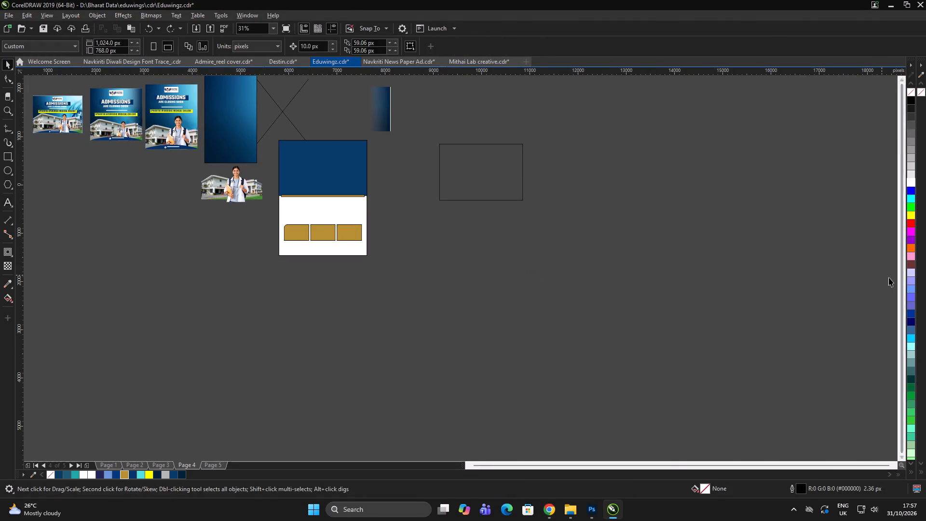
pyautogui.rightClick(683, 154)
pyautogui.click(722, 318)
pyautogui.hotkey('alt', 'Tab')
pyautogui.click(504, 297)
pyautogui.hotkey('ctrl', 'v')
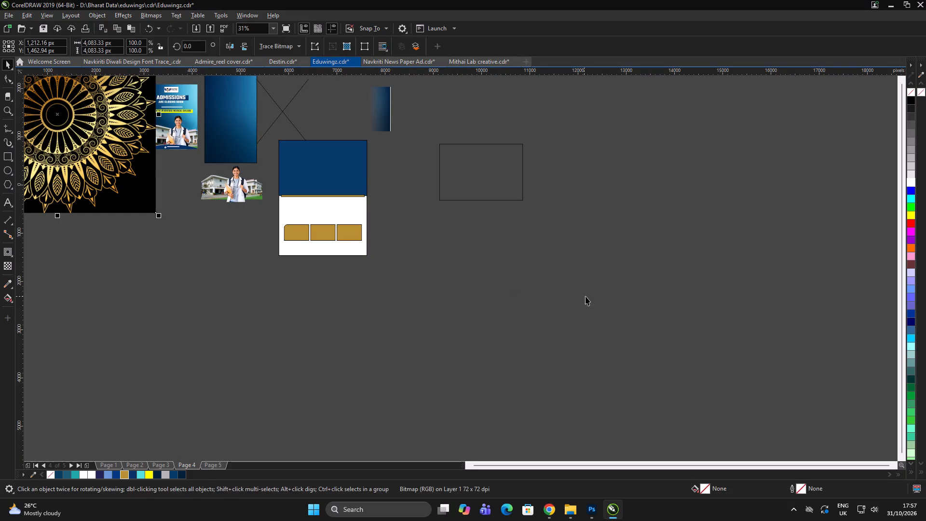
# Place the golden mandala over the white panel's right edge and scale it down to about 1,399 px wide.
pyautogui.moveTo(596, 293); pyautogui.dragTo(591, 293)
pyautogui.moveTo(51, 142); pyautogui.dragTo(363, 229)
pyautogui.keyDown('shift'); pyautogui.moveTo(471, 218); pyautogui.dragTo(406, 247); pyautogui.keyUp('shift')
pyautogui.moveTo(367, 104); pyautogui.dragTo(370, 210)
pyautogui.scroll(1, 371, 206)
pyautogui.click(371, 203)
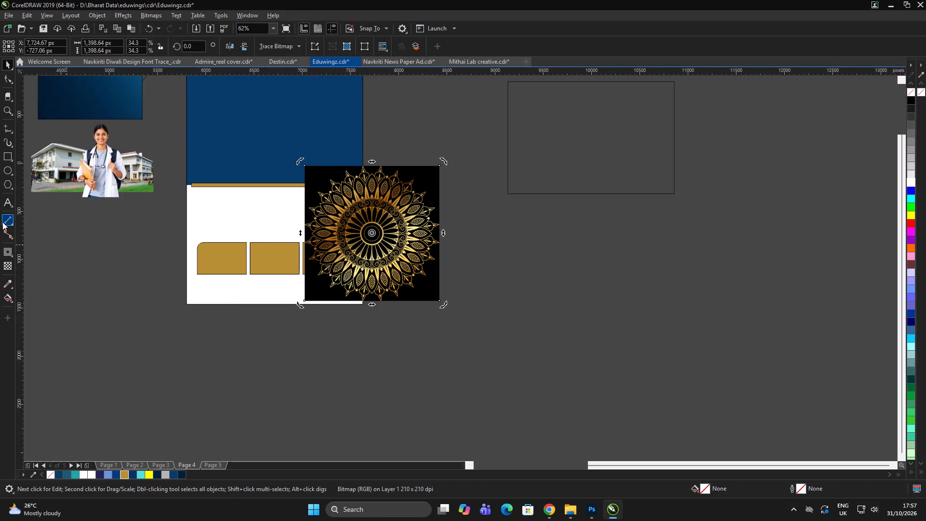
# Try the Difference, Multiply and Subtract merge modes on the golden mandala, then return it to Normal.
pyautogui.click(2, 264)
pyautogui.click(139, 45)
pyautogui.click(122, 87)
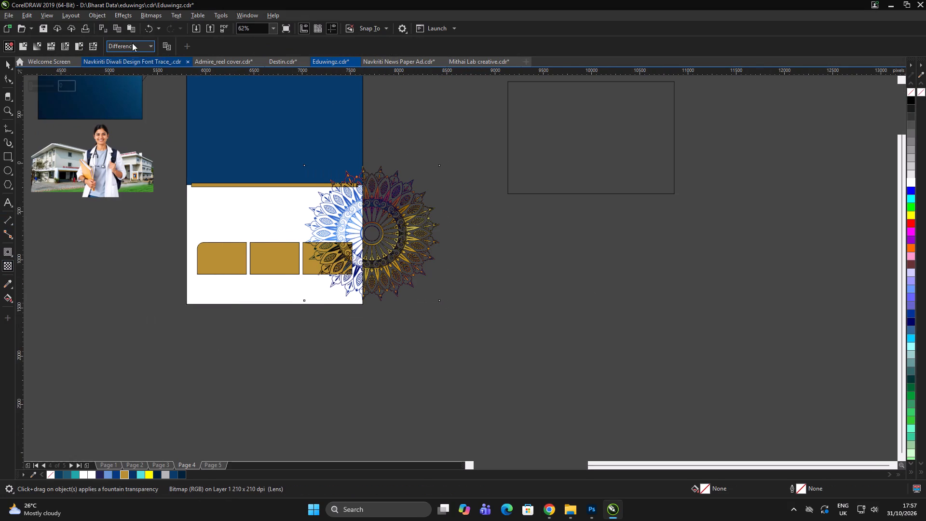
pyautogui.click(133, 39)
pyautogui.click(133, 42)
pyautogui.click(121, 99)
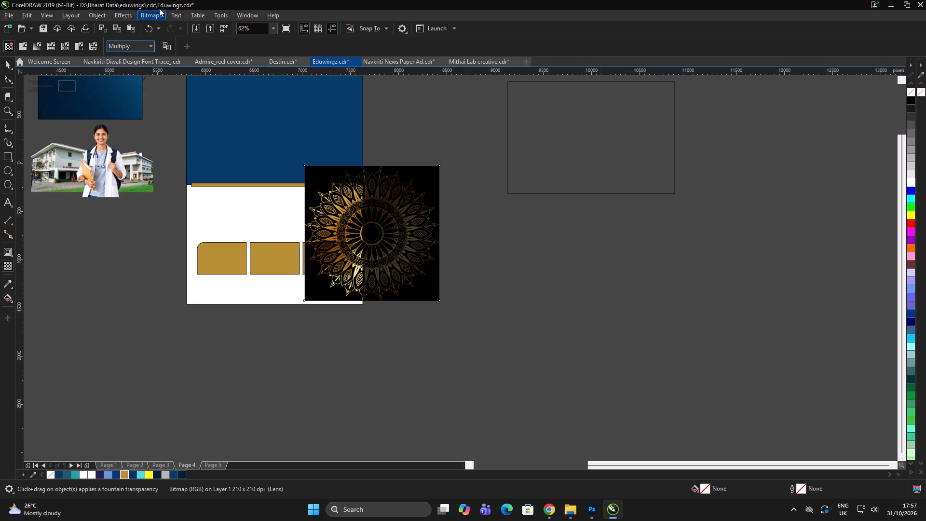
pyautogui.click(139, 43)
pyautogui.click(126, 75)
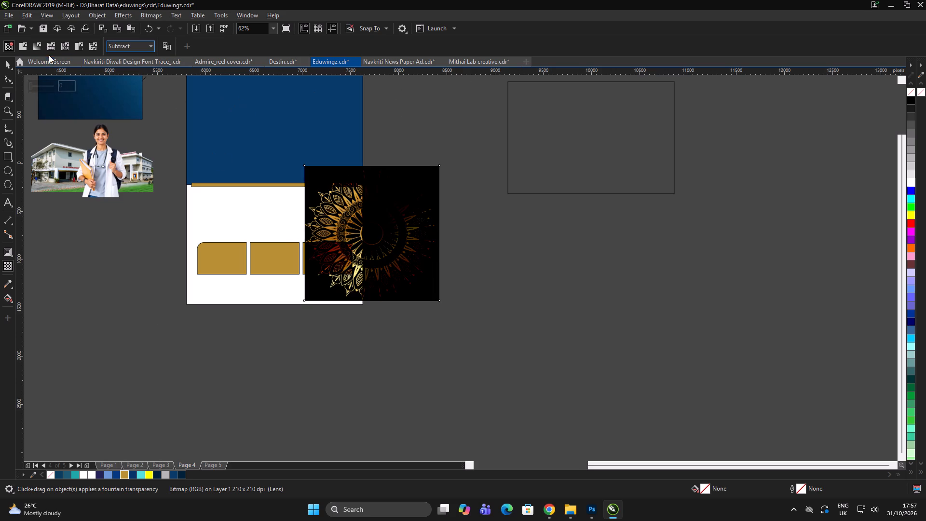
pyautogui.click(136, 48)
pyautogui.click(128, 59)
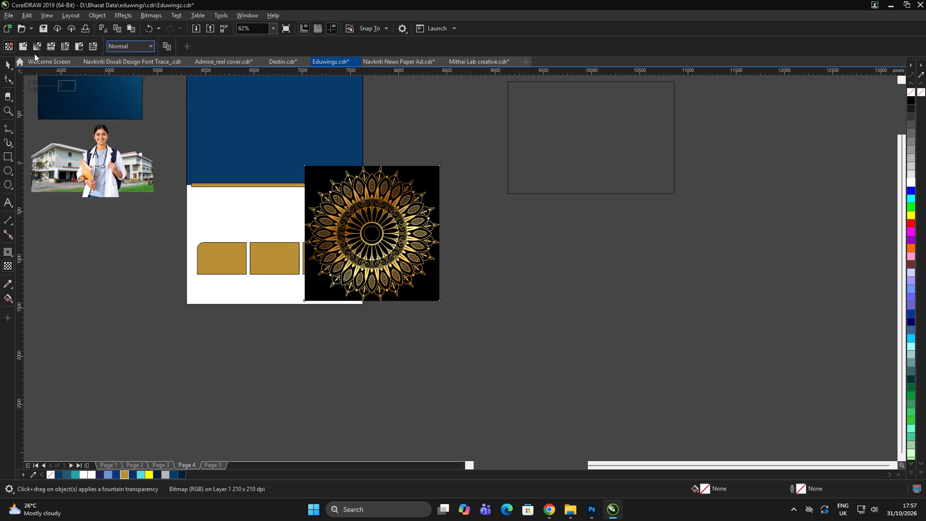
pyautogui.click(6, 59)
# Copy the orange line-art mandala by VectorStock from the related image results in the browser and return to CorelDRAW.
pyautogui.hotkey('alt', 'Tab')
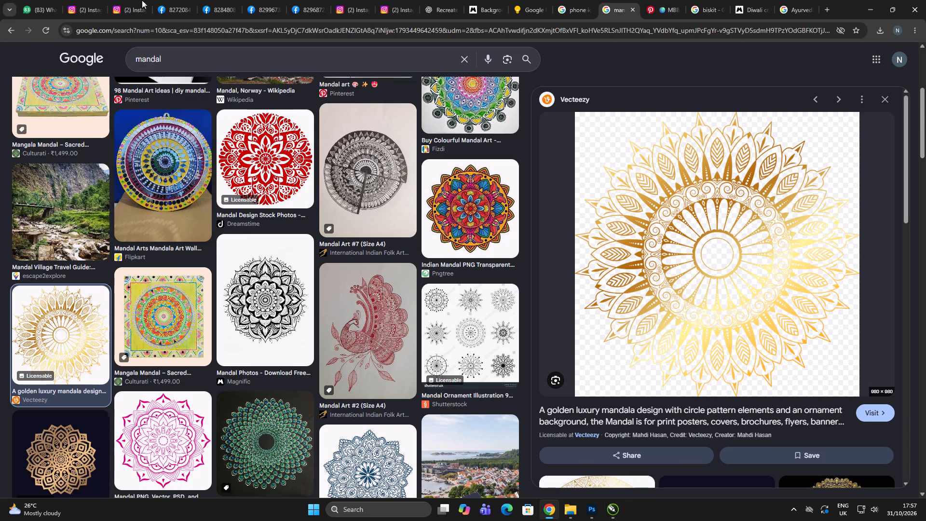
pyautogui.scroll(-5, 732, 238)
pyautogui.scroll(-5, 767, 308)
pyautogui.click(832, 182)
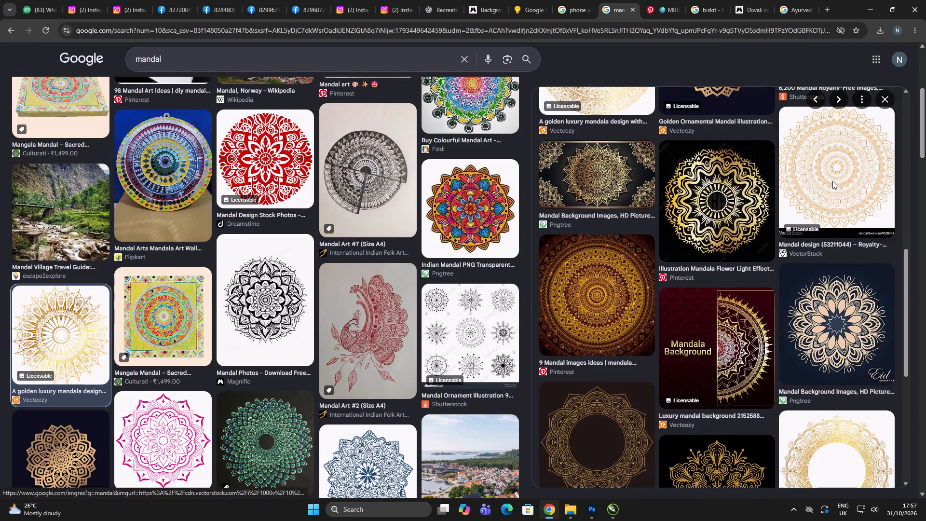
pyautogui.rightClick(679, 145)
pyautogui.click(716, 310)
pyautogui.hotkey('alt', 'Tab')
# Move the black-background golden mandala off the layout into the empty area to its right.
pyautogui.scroll(-1, 481, 212)
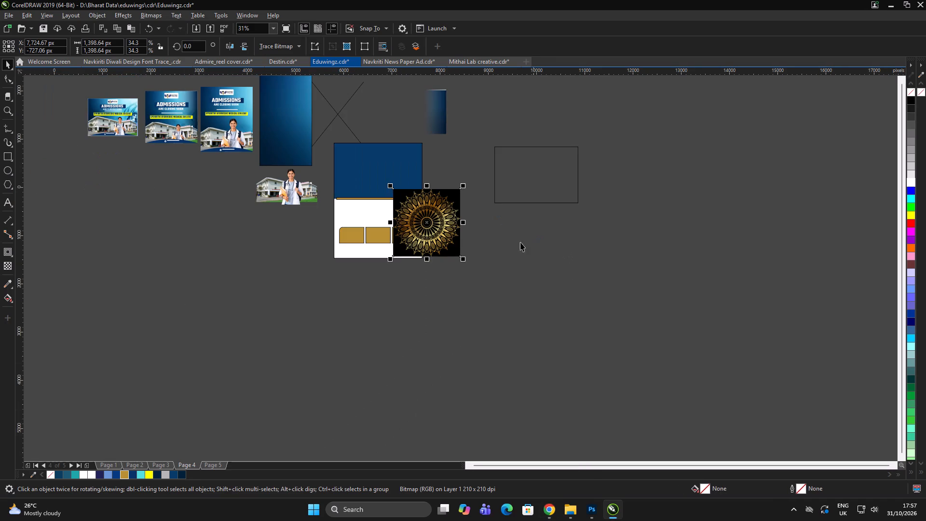
pyautogui.moveTo(421, 215); pyautogui.dragTo(621, 249)
pyautogui.moveTo(592, 271); pyautogui.dragTo(598, 271)
# Paste the orange line-art mandala and shrink it to about 814 px wide, placing it below and right of the layout.
pyautogui.hotkey('ctrl', 'v')
pyautogui.click(493, 209)
pyautogui.moveTo(197, 196); pyautogui.dragTo(504, 268)
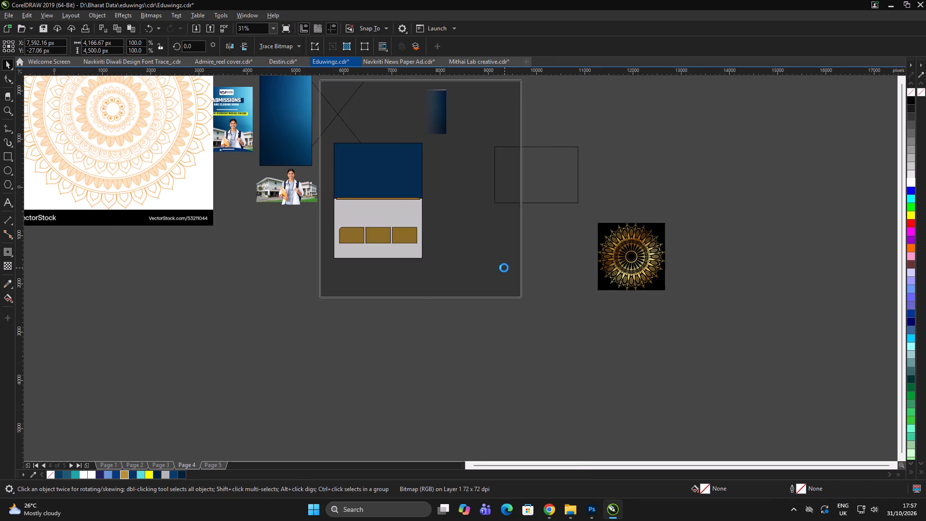
pyautogui.click(574, 285)
pyautogui.click(495, 260)
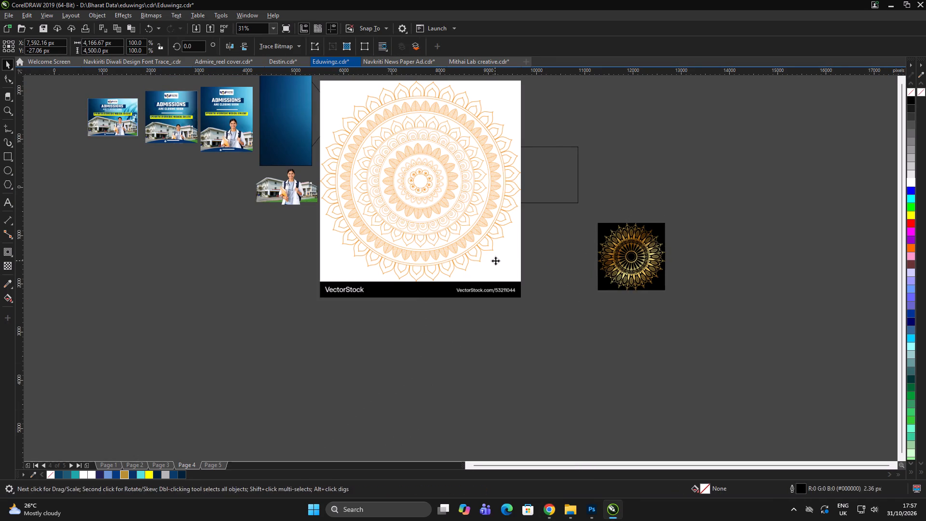
pyautogui.keyDown('shift'); pyautogui.moveTo(522, 297); pyautogui.dragTo(456, 313); pyautogui.keyUp('shift')
pyautogui.click(499, 291)
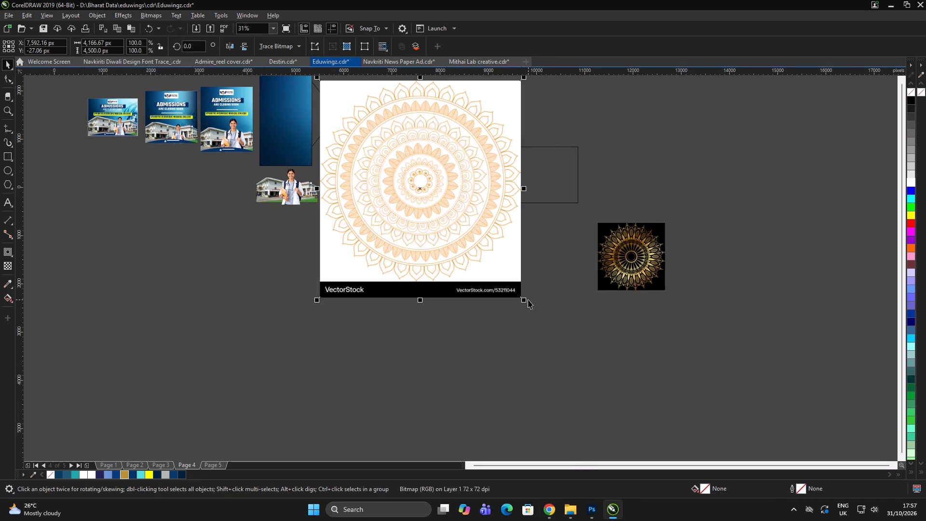
pyautogui.keyDown('shift'); pyautogui.moveTo(526, 301); pyautogui.dragTo(445, 313); pyautogui.keyUp('shift')
pyautogui.scroll(1, 435, 212)
pyautogui.moveTo(420, 158); pyautogui.dragTo(488, 312)
pyautogui.click(558, 282)
# Move the orange mandala up so it straddles the white panel's right edge, just below the gold strip.
pyautogui.scroll(2, 490, 303)
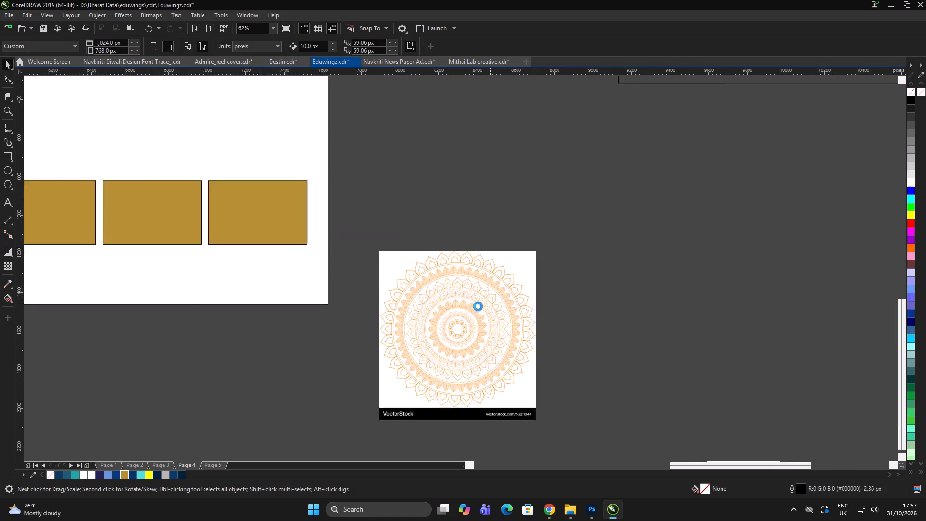
pyautogui.click(468, 298)
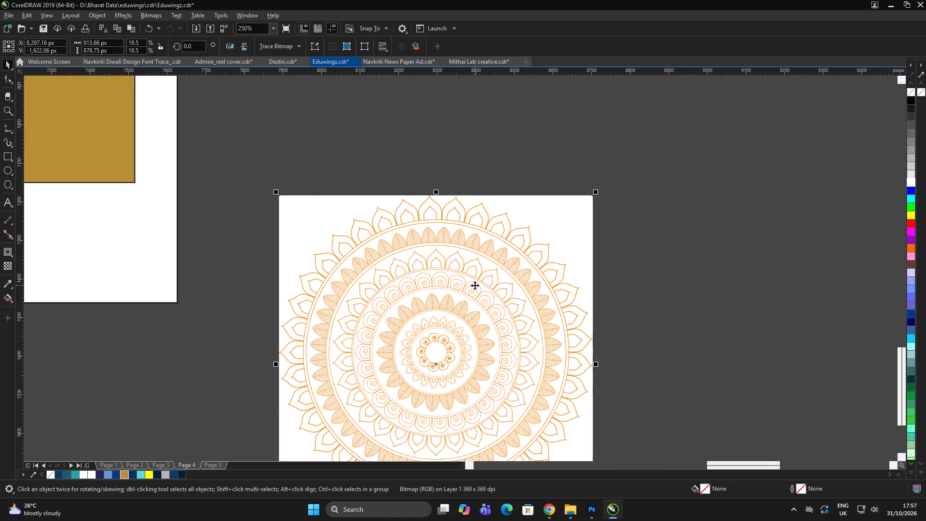
pyautogui.click(499, 294)
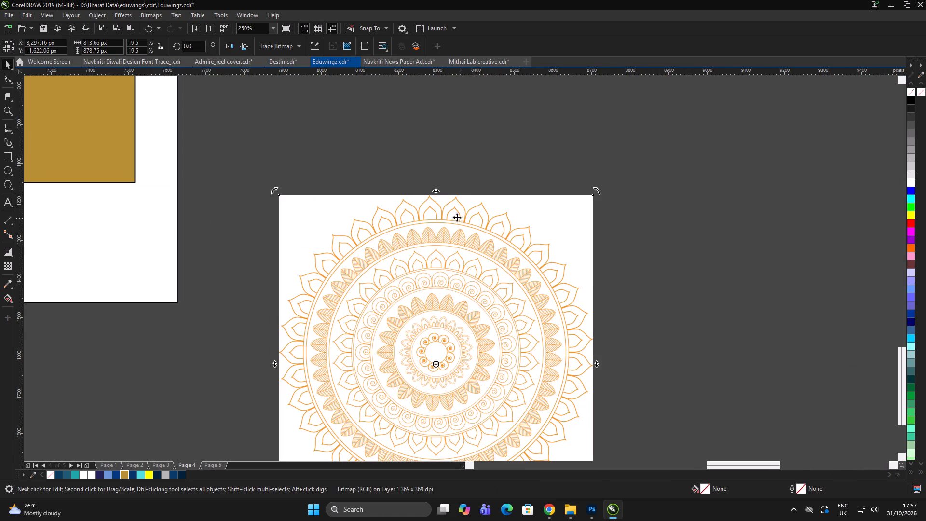
pyautogui.scroll(-2, 455, 216)
pyautogui.moveTo(453, 239); pyautogui.dragTo(389, 157)
pyautogui.scroll(1, 390, 151)
pyautogui.moveTo(391, 154); pyautogui.dragTo(392, 147)
pyautogui.click(461, 156)
# Apply the Multiply merge mode to the orange mandala image.
pyautogui.click(357, 162)
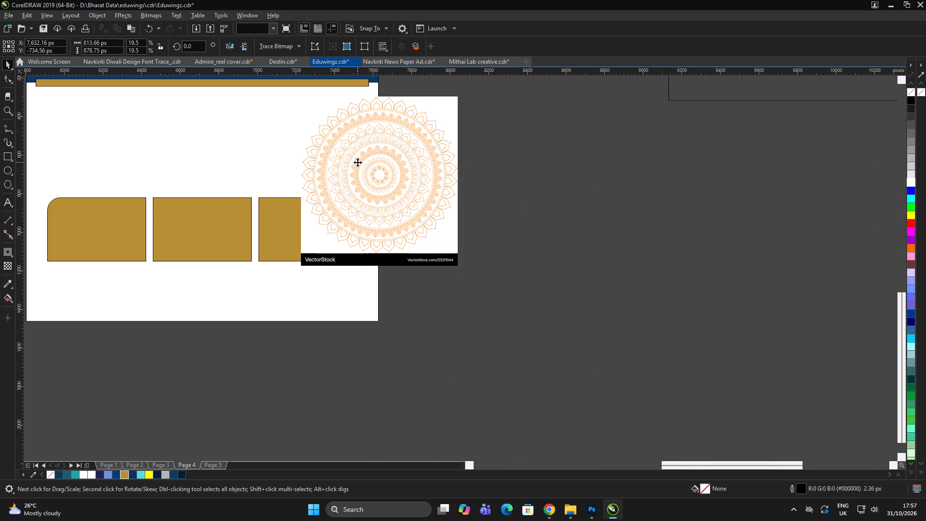
pyautogui.click(7, 267)
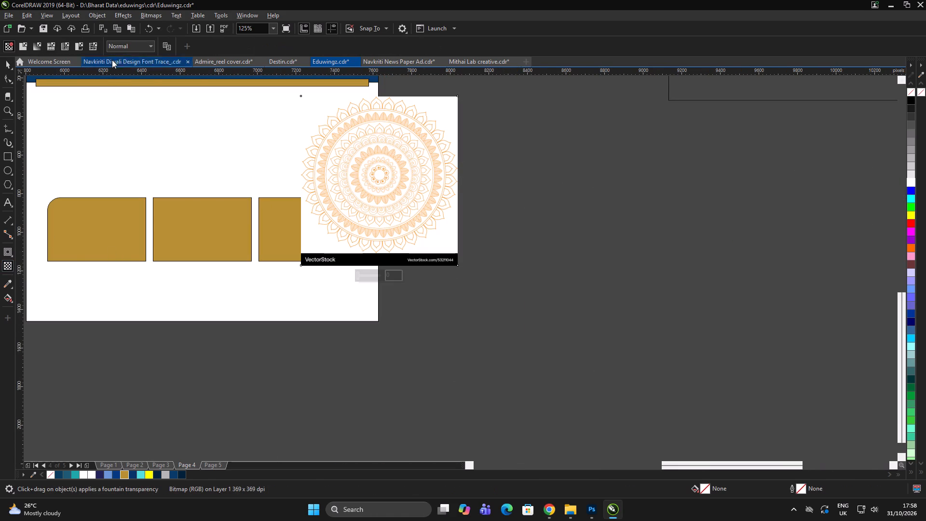
pyautogui.click(121, 48)
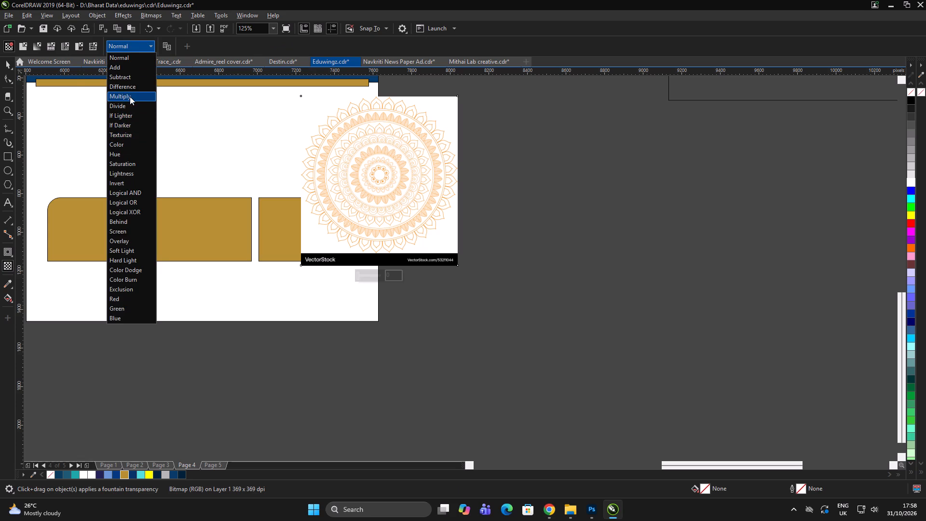
pyautogui.click(130, 96)
pyautogui.click(5, 62)
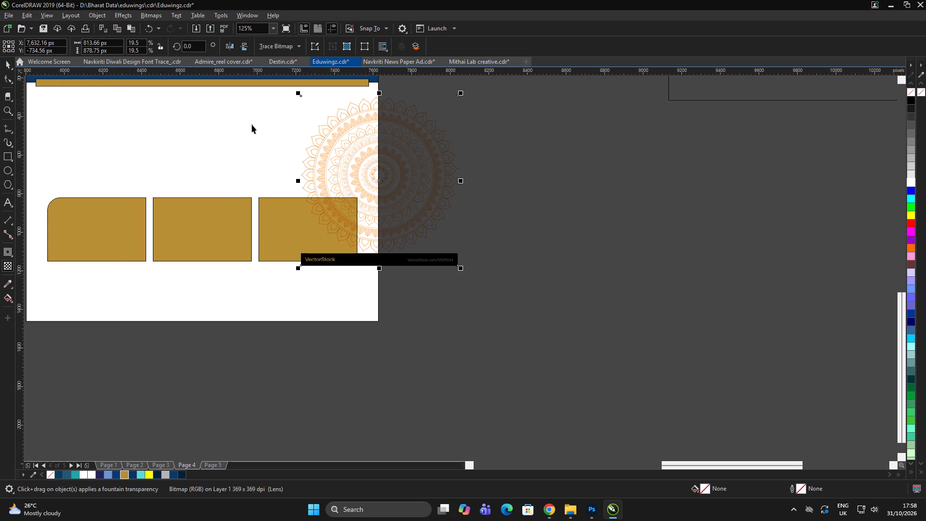
# Move the orange mandala slightly up along the white panel's right edge, towards the gold strip.
pyautogui.moveTo(428, 178); pyautogui.dragTo(428, 164)
# Fade the orange mandala with a uniform transparency of 43.
pyautogui.click(404, 154)
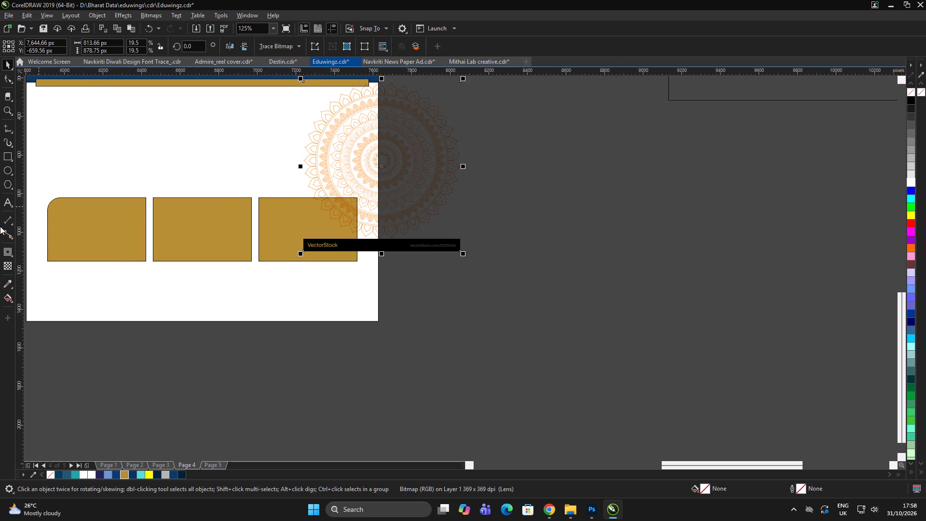
pyautogui.click(11, 265)
pyautogui.click(368, 260)
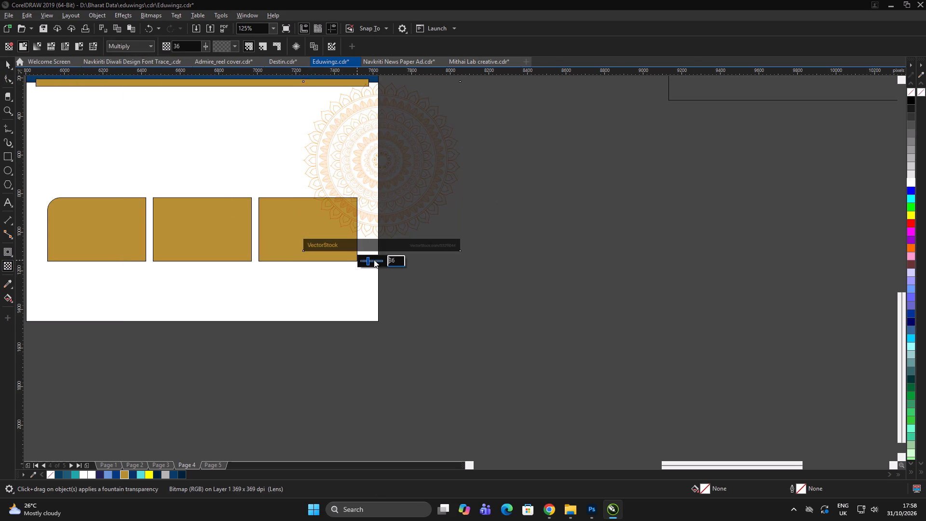
pyautogui.doubleClick(375, 259)
pyautogui.click(370, 259)
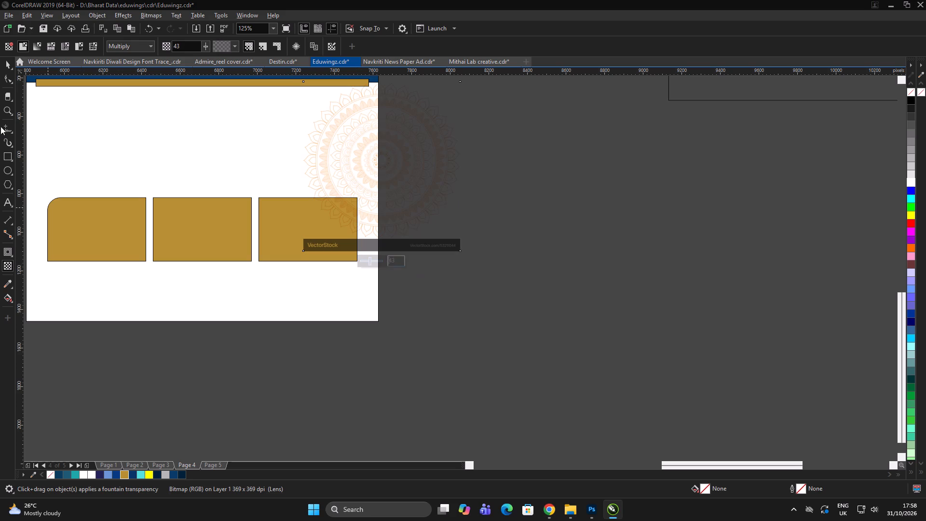
pyautogui.click(10, 59)
# Duplicate the faded mandala onto the white panel's left edge, level with the one on the right.
pyautogui.scroll(-1, 562, 253)
pyautogui.click(560, 247)
pyautogui.click(450, 204)
pyautogui.moveTo(479, 193); pyautogui.dragTo(285, 205)
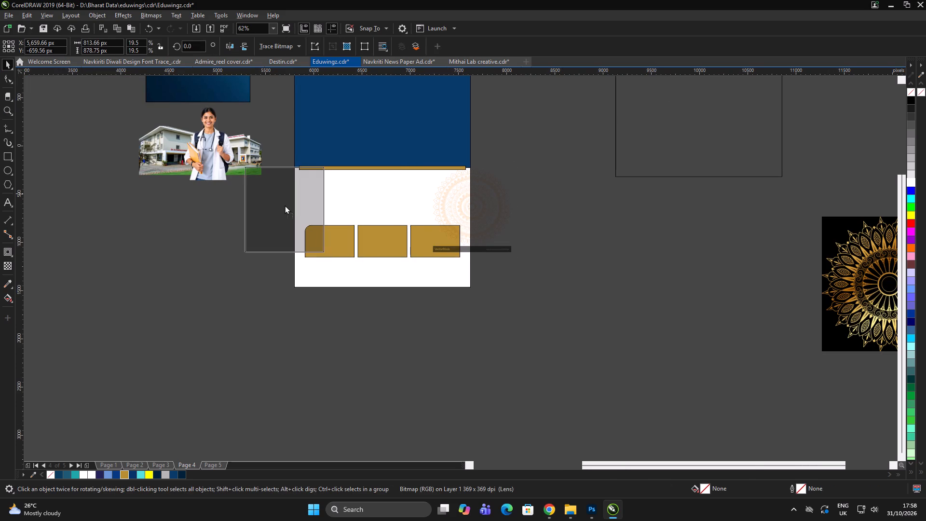
pyautogui.moveTo(285, 205); pyautogui.dragTo(301, 204)
pyautogui.keyDown('shift'); pyautogui.rightClick(301, 204); pyautogui.keyUp('shift')
pyautogui.scroll(2, 306, 196)
pyautogui.scroll(-2, 274, 193)
pyautogui.scroll(1, 375, 196)
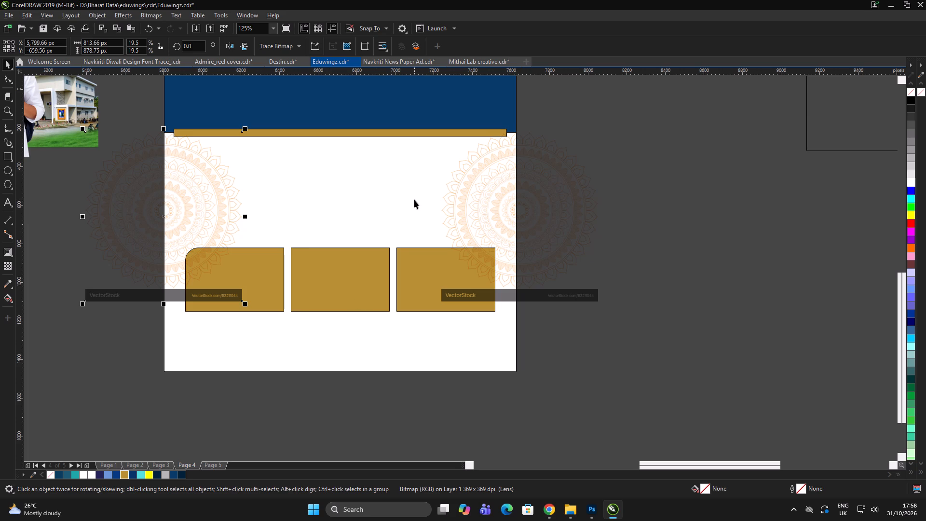
pyautogui.scroll(-1, 341, 207)
pyautogui.tripleClick(526, 173)
# Switch to the browser and run a web search for "this diwali".
pyautogui.hotkey('alt', 'Tab')
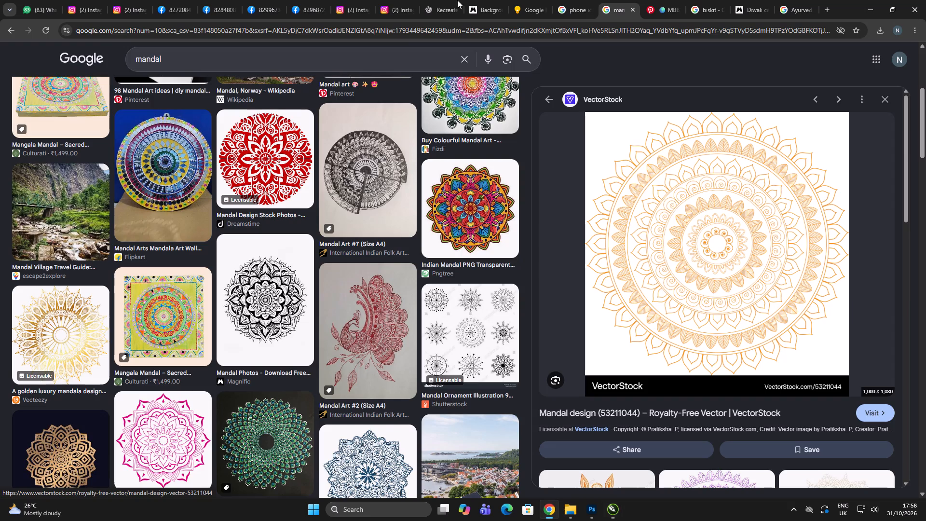
pyautogui.click(437, 0)
pyautogui.click(431, 29)
pyautogui.hotkey('ctrl', 'a')
pyautogui.click(546, 0)
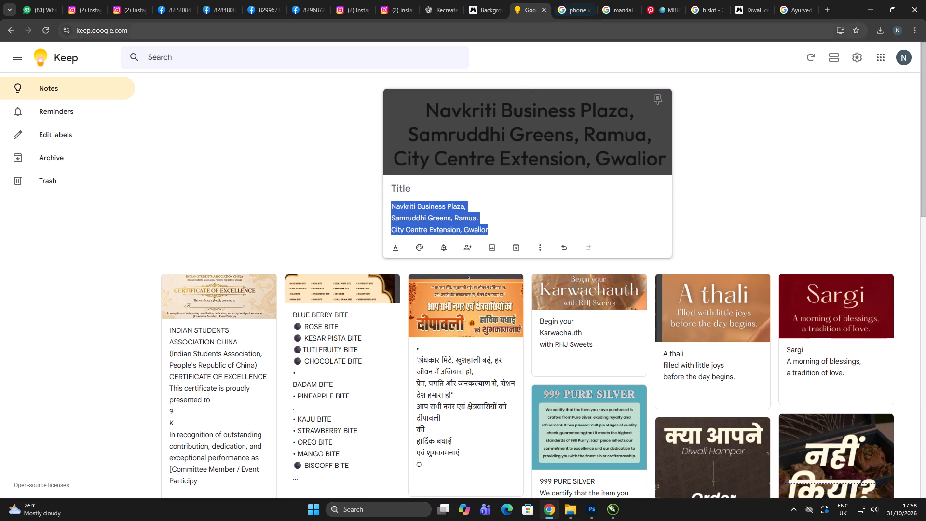
pyautogui.click(559, 28)
pyautogui.hotkey('ctrl', 'a')
pyautogui.write('this diwali')
pyautogui.press('Return')
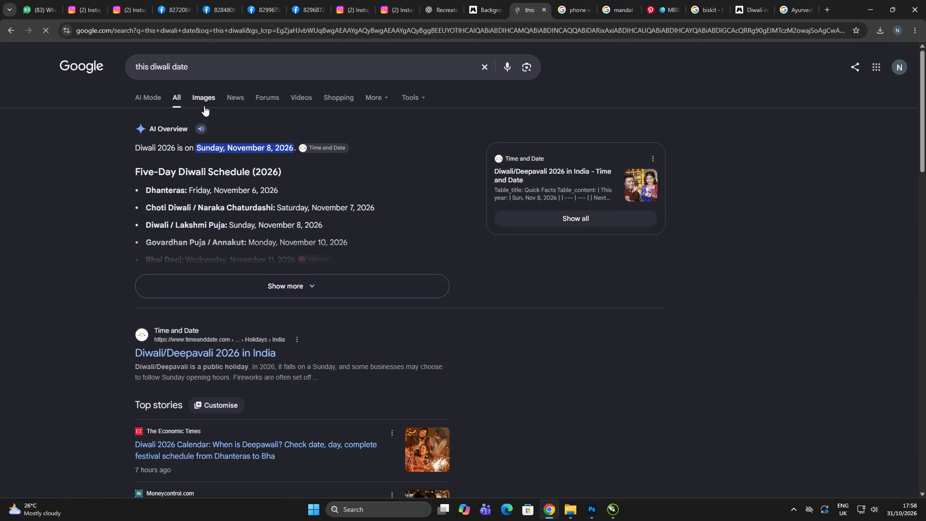
# Switch the web search to image results and search for "this diwali text".
pyautogui.click(204, 105)
pyautogui.click(208, 66)
pyautogui.press('BackSpace')
pyautogui.press('BackSpace')
pyautogui.press('BackSpace')
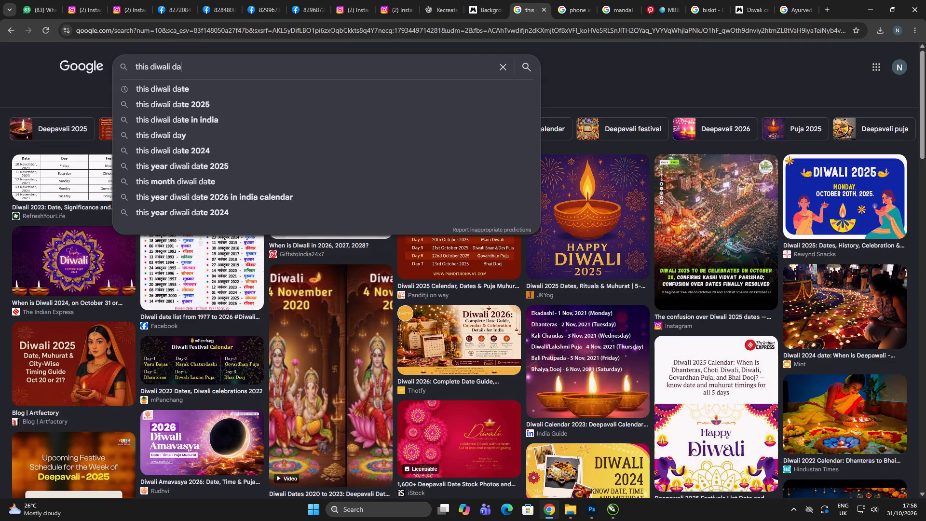
pyautogui.press('BackSpace')
pyautogui.press('space')
pyautogui.write('text')
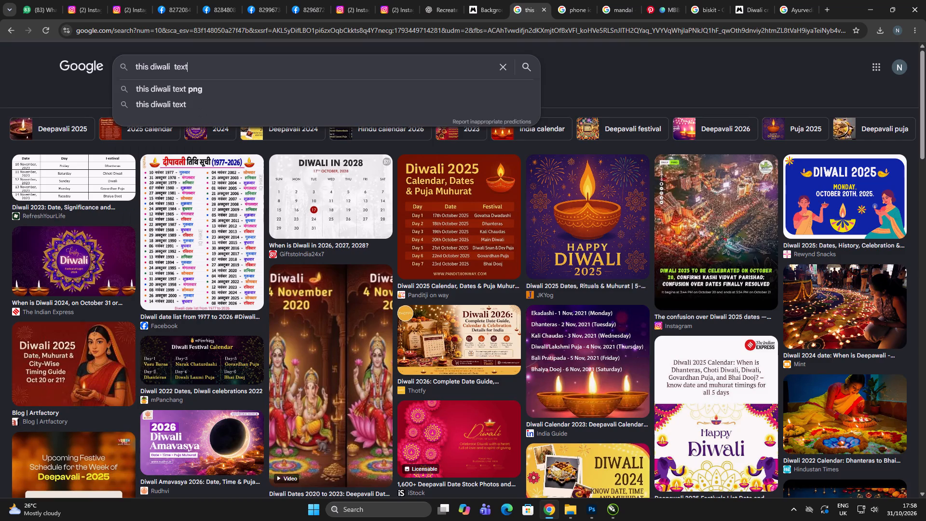
pyautogui.press('Return')
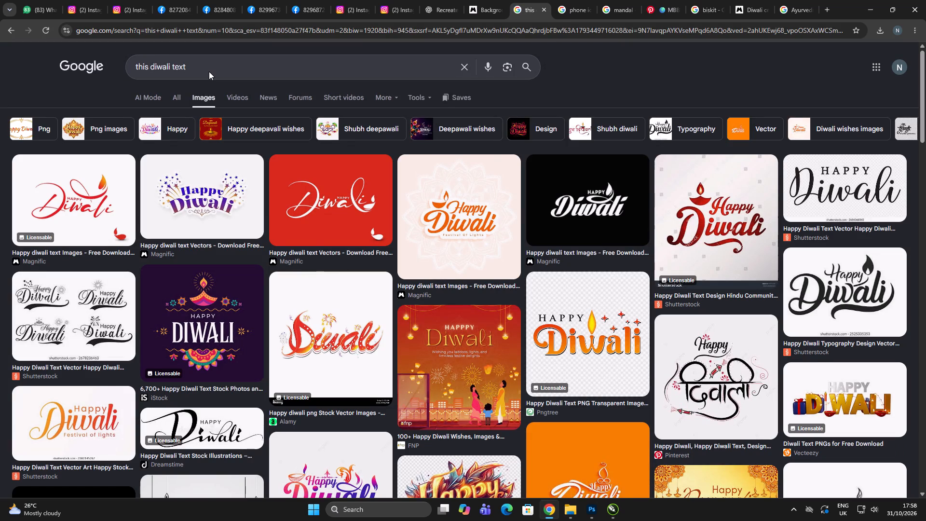
pyautogui.scroll(-2, 510, 46)
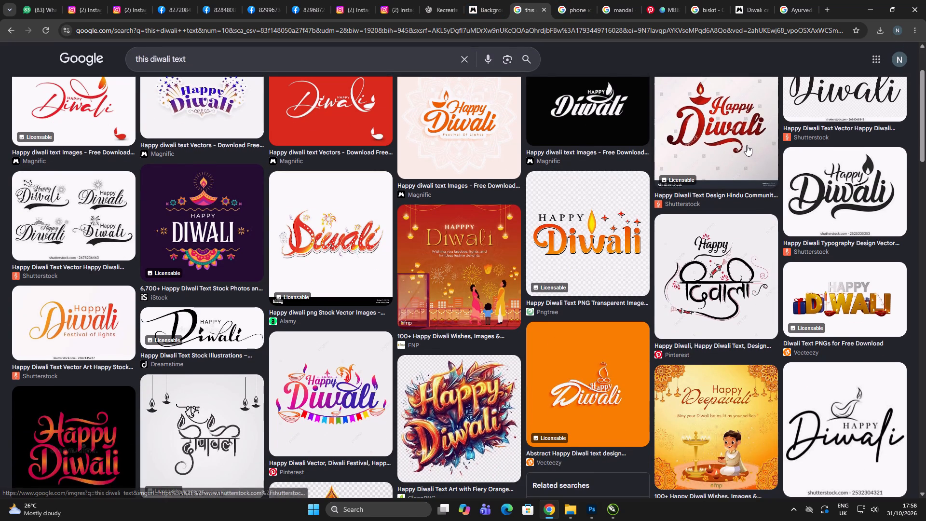
pyautogui.scroll(-3, 747, 145)
pyautogui.scroll(-5, 827, 188)
pyautogui.scroll(-3, 762, 179)
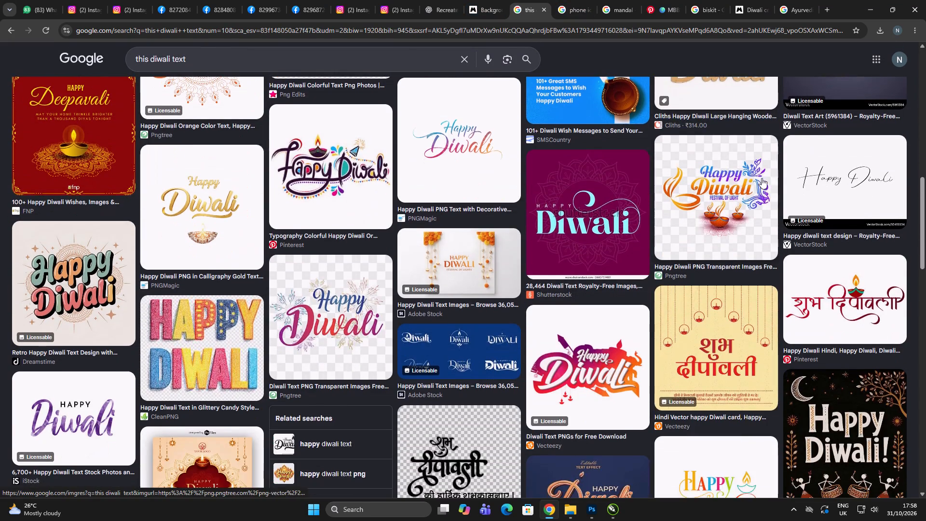
pyautogui.scroll(-8, 749, 200)
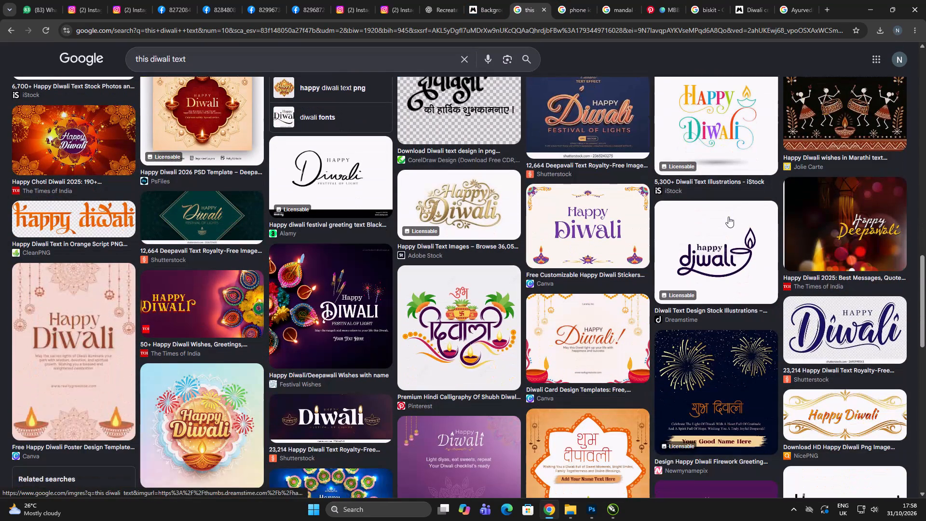
pyautogui.click(448, 207)
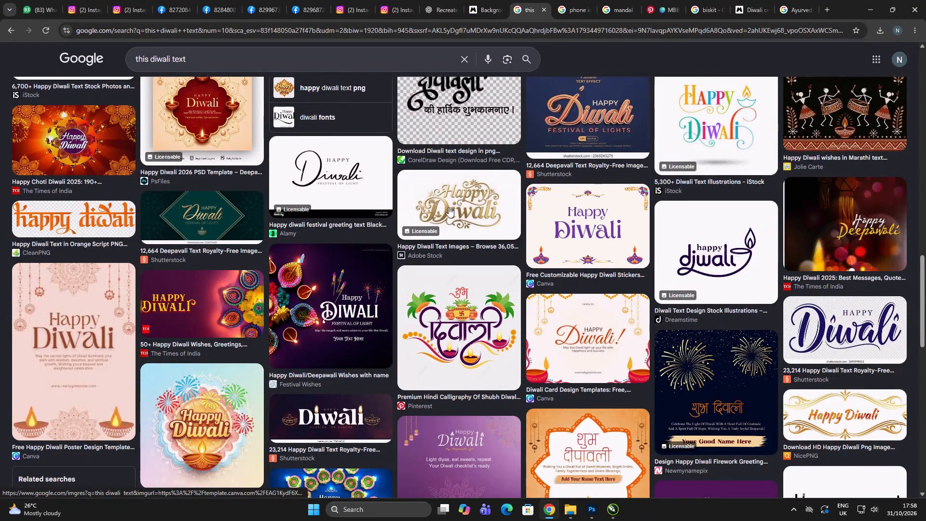
pyautogui.scroll(-4, 803, 235)
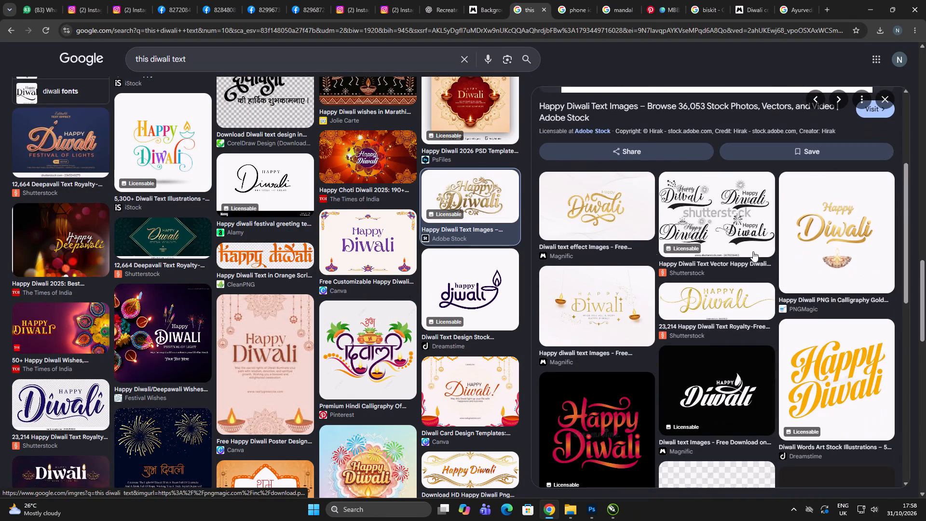
pyautogui.click(611, 214)
pyautogui.scroll(-7, 784, 255)
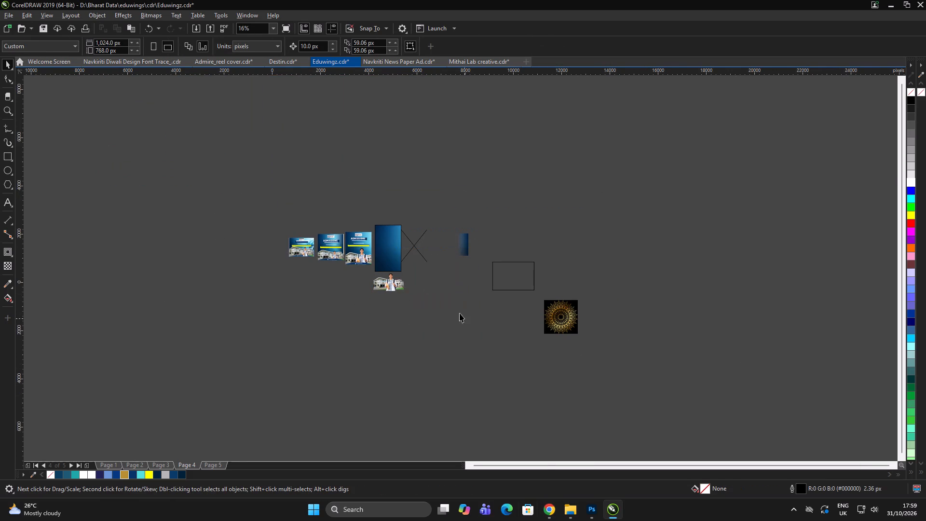
# Move the student cutout aside onto the empty workspace and place the college building photo over the tall blue panel.
pyautogui.scroll(2, 417, 269)
pyautogui.click(502, 336)
pyautogui.click(505, 331)
pyautogui.click(329, 325)
pyautogui.moveTo(316, 324); pyautogui.dragTo(630, 323)
pyautogui.click(389, 336)
pyautogui.moveTo(318, 317); pyautogui.dragTo(337, 206)
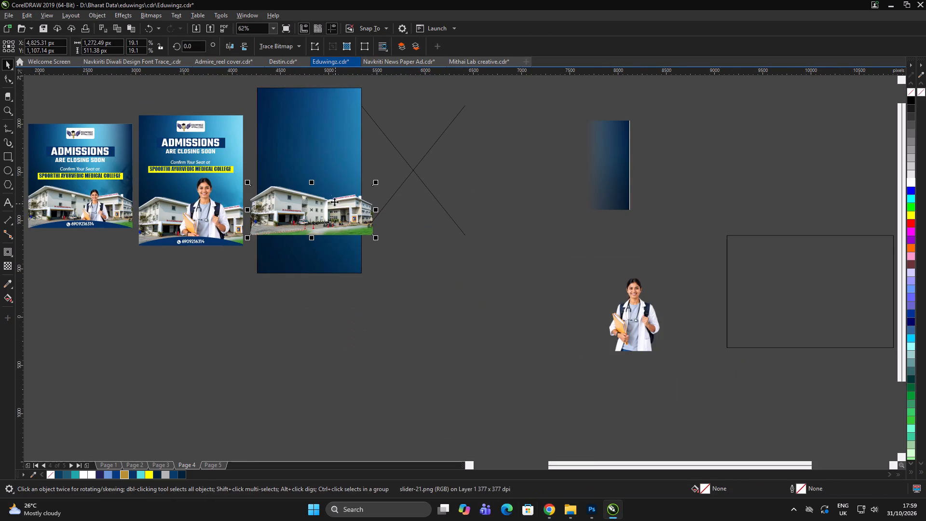
# Align the college building photo with the bottom edge of the tall blue panel.
pyautogui.click(348, 165)
pyautogui.click(486, 300)
pyautogui.click(324, 205)
pyautogui.click(439, 307)
pyautogui.click(320, 206)
pyautogui.click(309, 171)
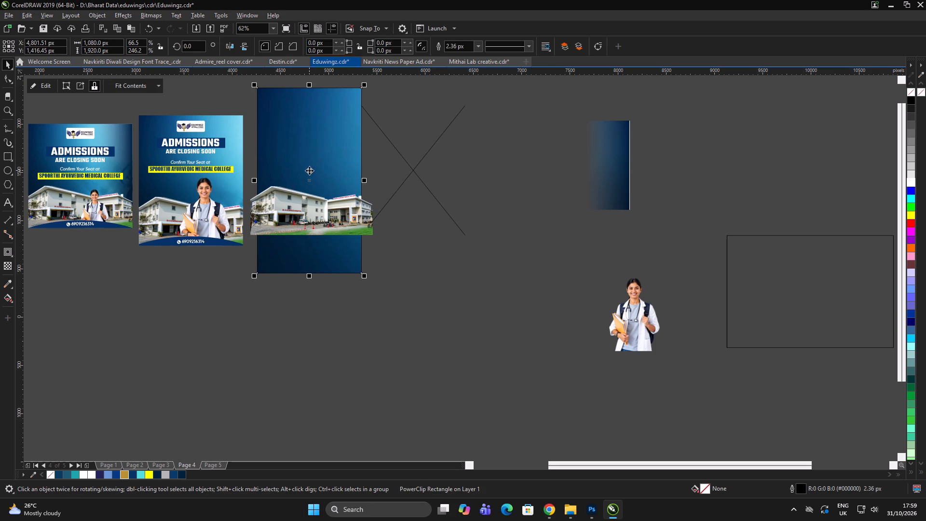
pyautogui.press('b')
pyautogui.click(451, 314)
pyautogui.click(438, 290)
pyautogui.click(350, 209)
pyautogui.keyDown('shift'); pyautogui.click(321, 265); pyautogui.keyUp('shift')
pyautogui.press('b')
pyautogui.click(462, 311)
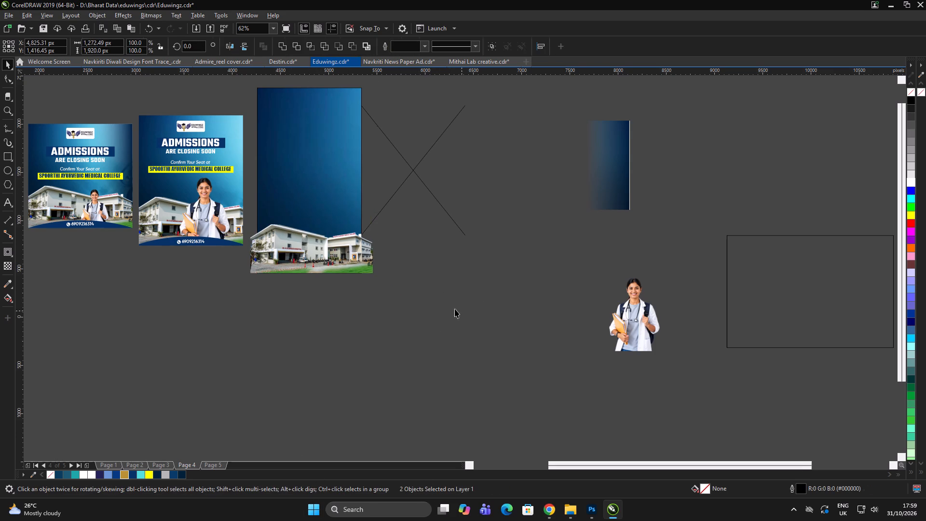
# Scale the building photo down to about 1,232 px wide and PowerClip it inside the tall blue panel.
pyautogui.click(336, 245)
pyautogui.scroll(1, 352, 249)
pyautogui.click(398, 302)
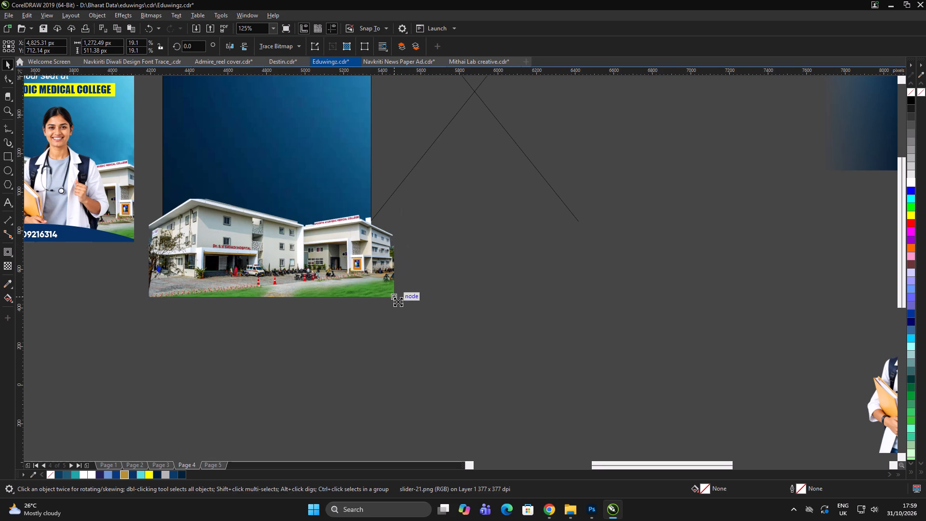
pyautogui.click(427, 296)
pyautogui.click(337, 264)
pyautogui.rightClick(337, 263)
pyautogui.click(389, 352)
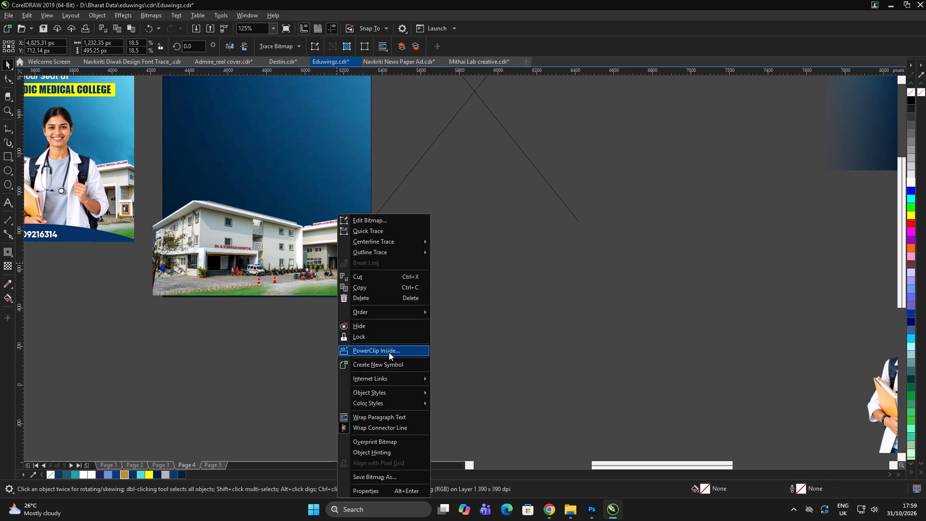
pyautogui.click(282, 145)
# Lower the clipped building photo by about 15 px within the tall blue panel.
pyautogui.click(449, 294)
pyautogui.click(446, 290)
pyautogui.keyDown('alt'); pyautogui.click(342, 261); pyautogui.keyUp('alt')
pyautogui.scroll(1, 349, 256)
pyautogui.moveTo(353, 256); pyautogui.dragTo(354, 261)
pyautogui.scroll(1, 376, 263)
pyautogui.scroll(-2, 367, 272)
pyautogui.doubleClick(448, 361)
pyautogui.scroll(-4, 416, 345)
# Place the student cutout above the building, slightly right of centre, and PowerClip it inside the tall blue panel.
pyautogui.click(504, 381)
pyautogui.click(646, 406)
pyautogui.moveTo(676, 416); pyautogui.dragTo(286, 280)
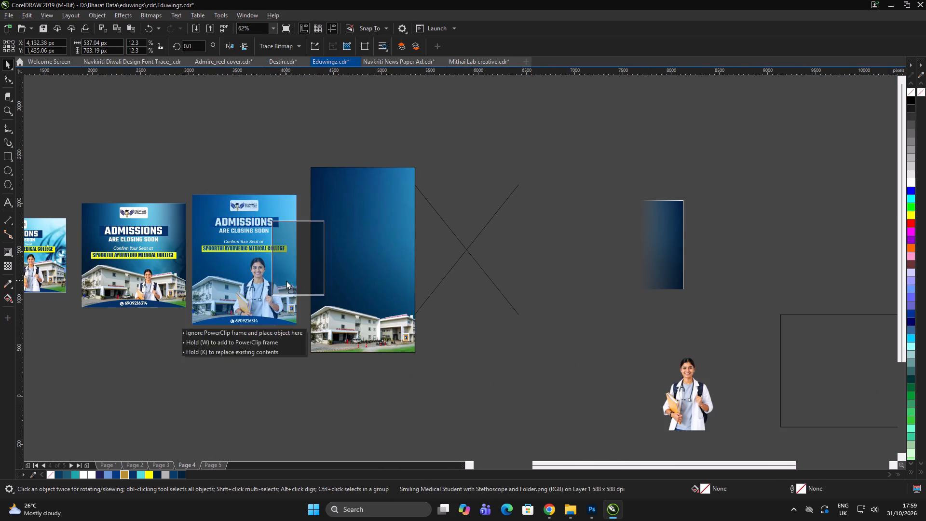
pyautogui.moveTo(286, 280); pyautogui.dragTo(365, 313)
pyautogui.scroll(1, 381, 312)
pyautogui.moveTo(361, 272); pyautogui.dragTo(363, 265)
pyautogui.rightClick(368, 244)
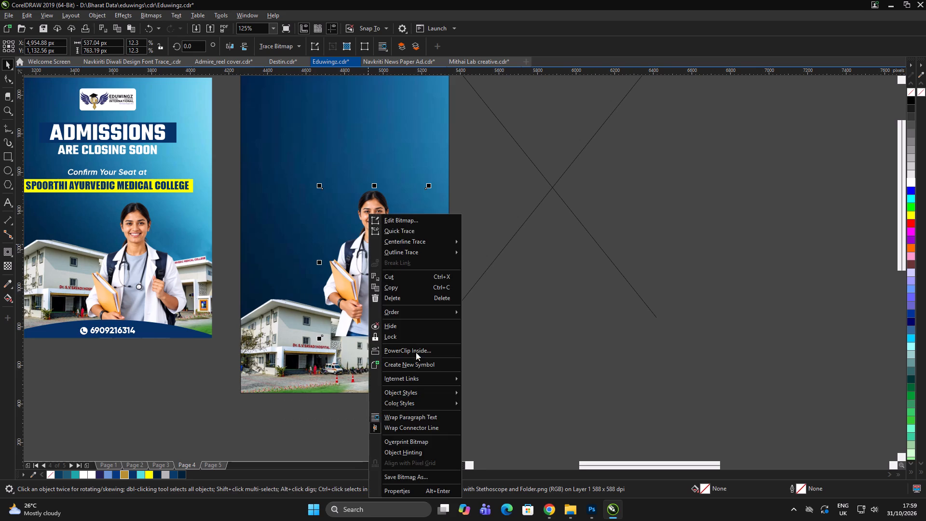
pyautogui.click(413, 353)
pyautogui.click(297, 215)
pyautogui.click(544, 371)
# Edit the tall panel's PowerClip contents to bring the building photo in front of the student.
pyautogui.doubleClick(363, 325)
pyautogui.click(357, 361)
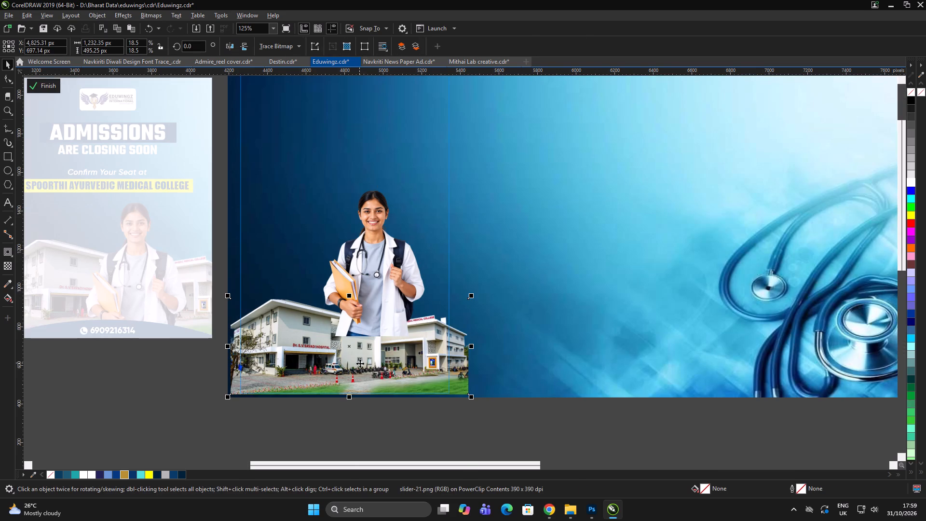
pyautogui.hotkey('shift', 'Home')
pyautogui.hotkey('shift', 'pageup')
pyautogui.click(53, 85)
pyautogui.scroll(1, 381, 257)
pyautogui.scroll(-2, 373, 263)
pyautogui.click(489, 328)
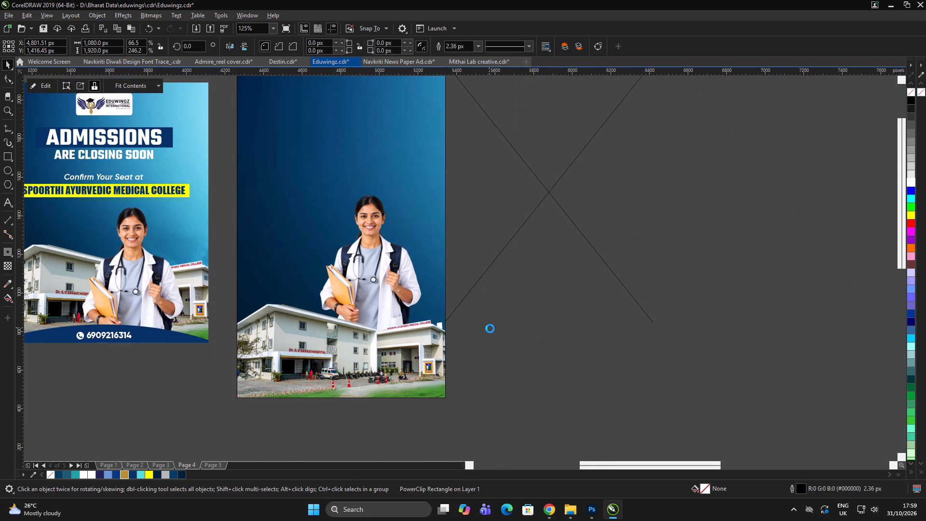
# Delete the empty crossed frame beside the tall blue panel.
pyautogui.click(537, 215)
pyautogui.press('Delete')
pyautogui.scroll(-3, 567, 266)
pyautogui.click(557, 290)
pyautogui.click(560, 288)
pyautogui.scroll(2, 523, 254)
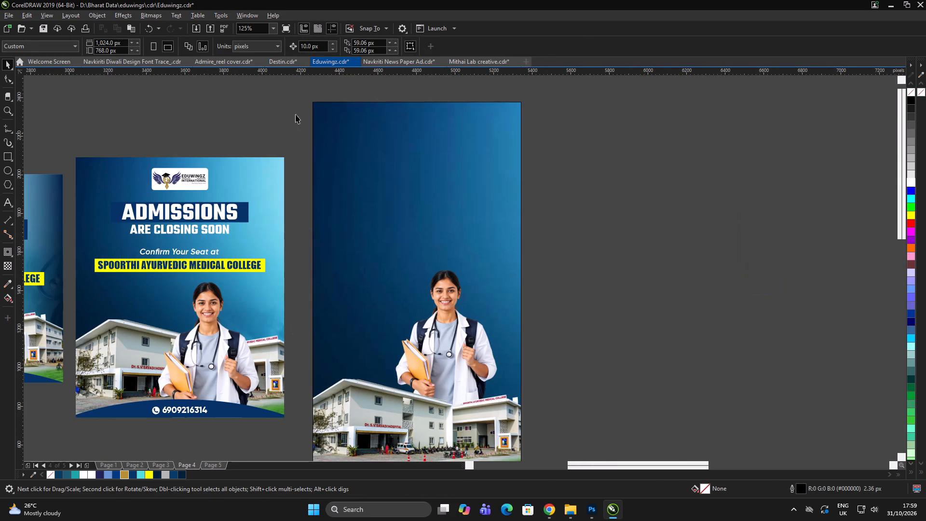
# Remove the outline from the tall blue panel.
pyautogui.click(395, 135)
pyautogui.rightClick(911, 91)
pyautogui.click(729, 204)
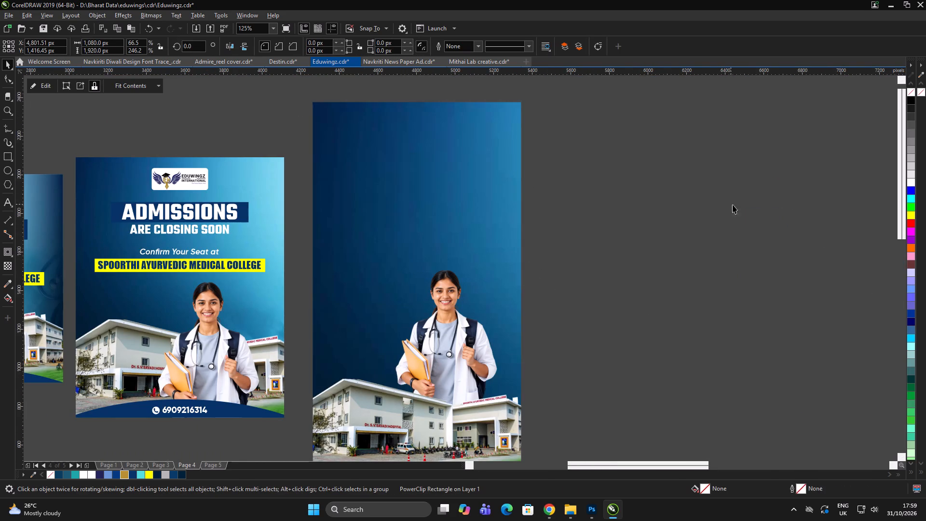
pyautogui.click(738, 205)
# Copy the logo and admissions text from the neighbouring poster onto the tall panel, group them and centre them horizontally.
pyautogui.moveTo(298, 123); pyautogui.dragTo(57, 279)
pyautogui.moveTo(192, 176); pyautogui.dragTo(425, 157)
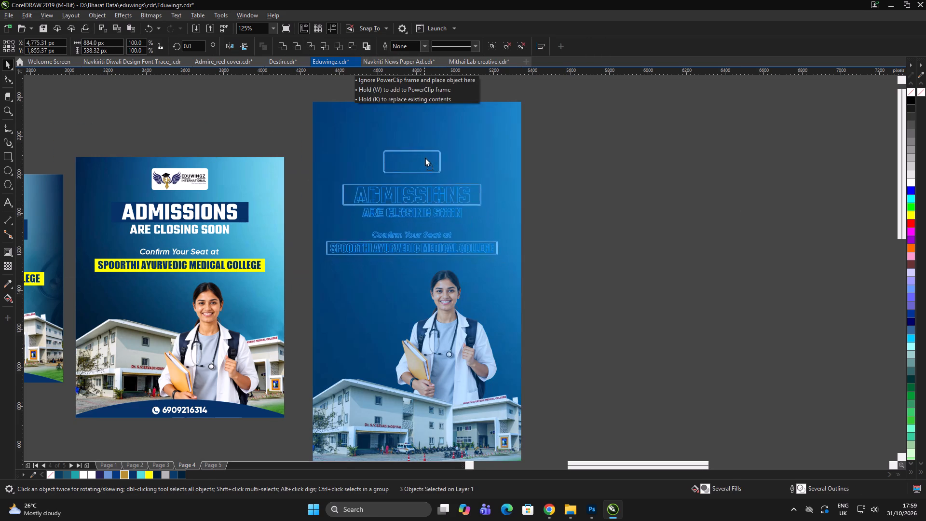
pyautogui.moveTo(425, 157); pyautogui.dragTo(434, 144)
pyautogui.rightClick(434, 144)
pyautogui.hotkey('ctrl', 'g')
pyautogui.keyDown('shift'); pyautogui.click(502, 281); pyautogui.keyUp('shift')
pyautogui.press('c')
# Ungroup the copied content and scale the "ADMISSIONS ARE CLOSING SOON" heading to about 850 px wide.
pyautogui.doubleClick(571, 232)
pyautogui.click(366, 156)
pyautogui.hotkey('ctrl', 'u')
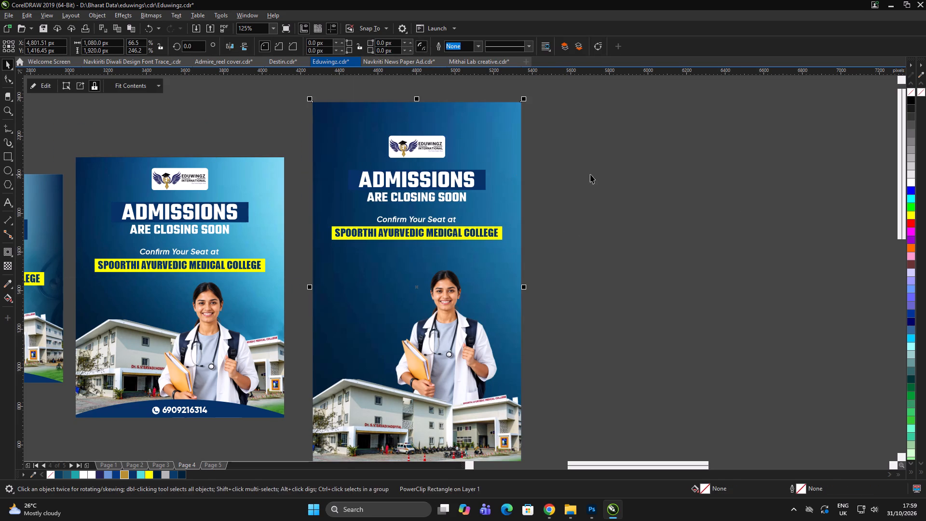
pyautogui.keyDown('ctrl'); pyautogui.click(592, 174); pyautogui.keyUp('ctrl')
pyautogui.moveTo(574, 151); pyautogui.dragTo(252, 204)
pyautogui.click(448, 181)
pyautogui.hotkey('ctrl', 'u')
pyautogui.keyDown('ctrl'); pyautogui.click(519, 163); pyautogui.keyUp('ctrl')
pyautogui.moveTo(603, 156); pyautogui.dragTo(324, 191)
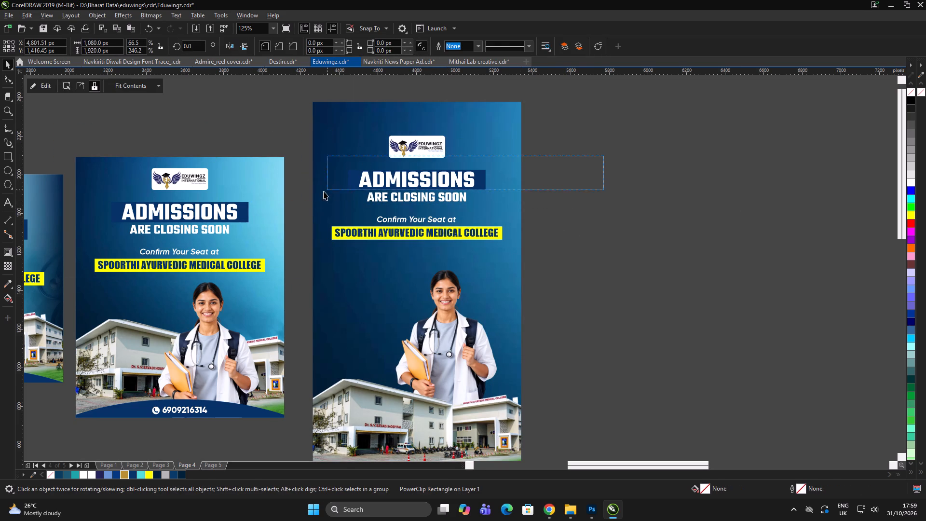
pyautogui.moveTo(324, 191); pyautogui.dragTo(311, 205)
pyautogui.moveTo(490, 206); pyautogui.dragTo(504, 215)
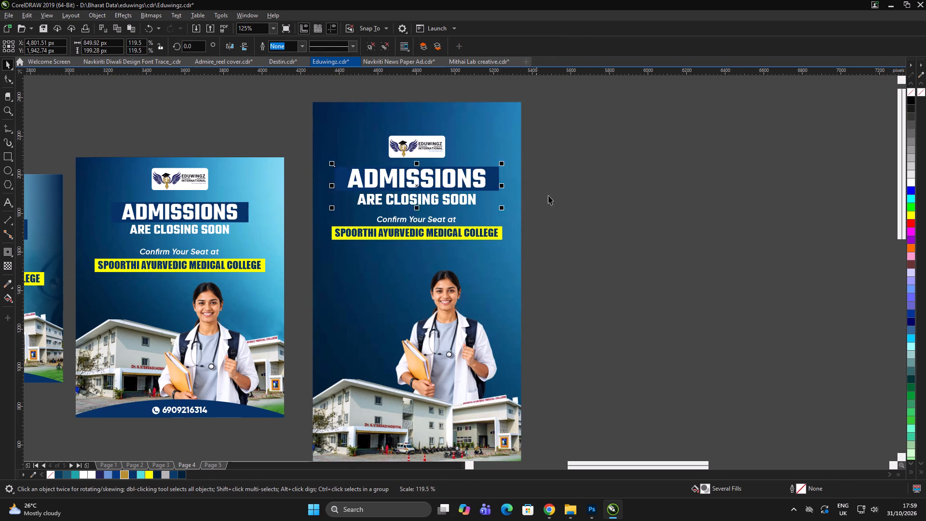
pyautogui.doubleClick(553, 192)
# Move the Eduwingz logo up towards the top of the tall poster, enlarge it and centre it horizontally.
pyautogui.moveTo(573, 114); pyautogui.dragTo(315, 153)
pyautogui.scroll(1, 427, 153)
pyautogui.click(431, 148)
pyautogui.scroll(1, 416, 172)
pyautogui.scroll(-2, 400, 188)
pyautogui.scroll(1, 418, 153)
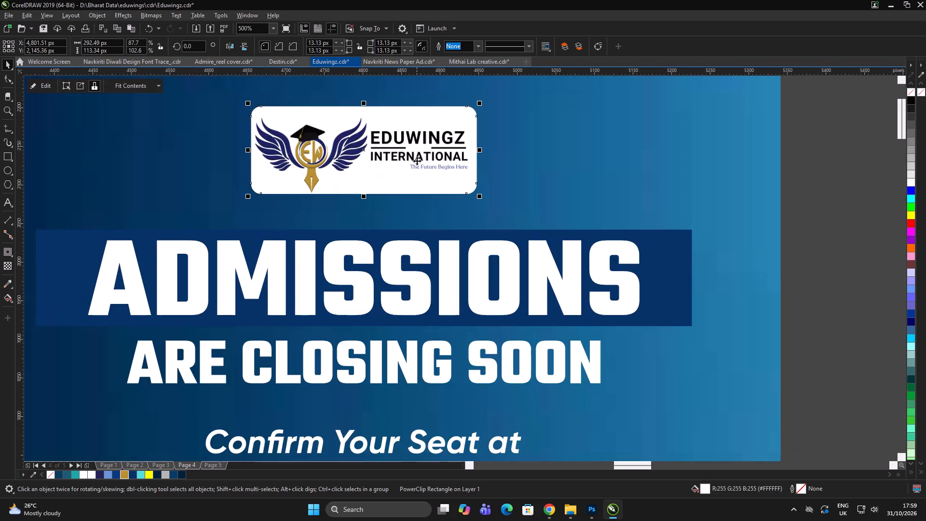
pyautogui.scroll(-2, 390, 240)
pyautogui.scroll(1, 401, 215)
pyautogui.moveTo(397, 228); pyautogui.dragTo(403, 193)
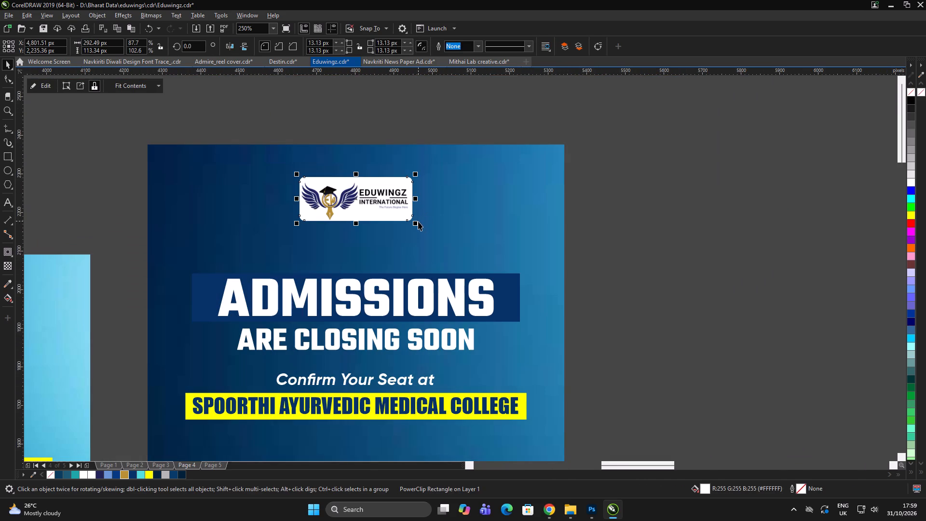
pyautogui.moveTo(417, 223); pyautogui.dragTo(433, 233)
pyautogui.keyDown('shift'); pyautogui.click(476, 204); pyautogui.keyUp('shift')
pyautogui.press('c')
pyautogui.scroll(-1, 317, 172)
pyautogui.doubleClick(527, 196)
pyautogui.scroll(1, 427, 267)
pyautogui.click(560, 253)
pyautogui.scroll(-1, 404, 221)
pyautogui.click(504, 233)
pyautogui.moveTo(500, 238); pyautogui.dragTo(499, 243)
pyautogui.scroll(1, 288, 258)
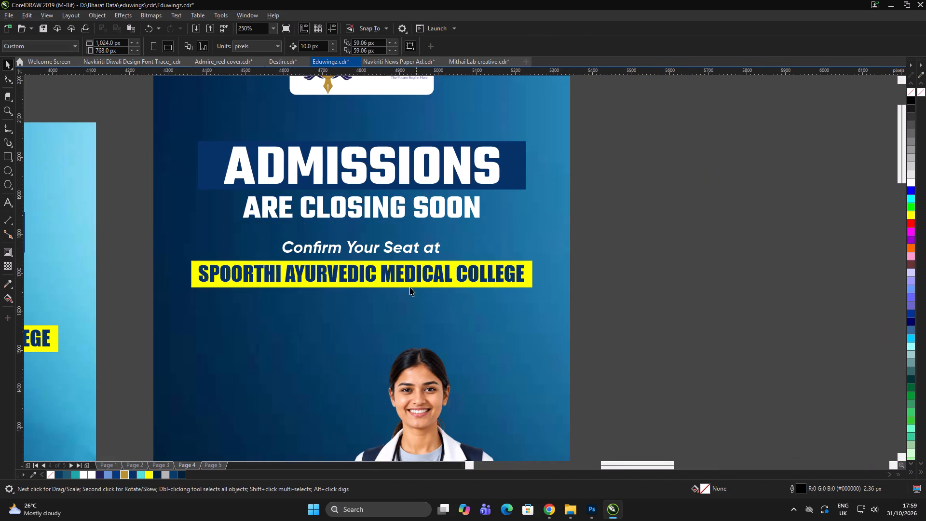
# Ungroup the college-name block and break "SPOORTHI AYURVEDIC MEDICAL COLLEGE" onto two lines after "AYURVEDIC".
pyautogui.doubleClick(383, 280)
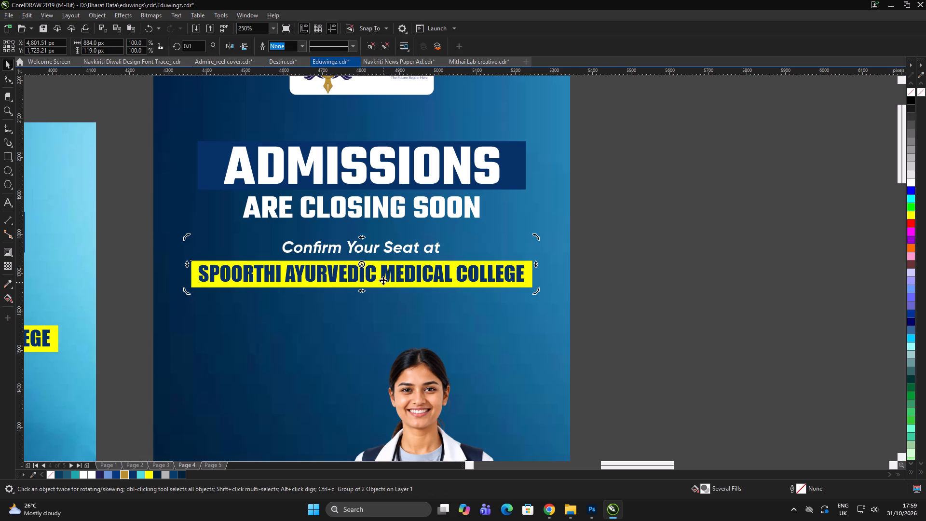
pyautogui.hotkey('ctrl', 'u')
pyautogui.keyDown('ctrl'); pyautogui.click(633, 261); pyautogui.keyUp('ctrl')
pyautogui.doubleClick(386, 278)
pyautogui.click(384, 278)
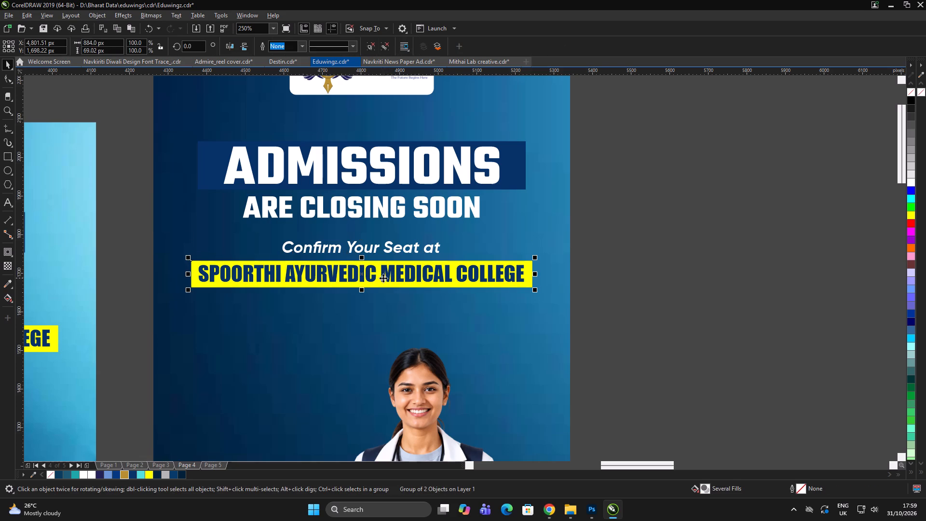
pyautogui.hotkey('ctrl', 'u')
pyautogui.keyDown('ctrl'); pyautogui.click(660, 294); pyautogui.keyUp('ctrl')
pyautogui.doubleClick(391, 274)
pyautogui.click(381, 272)
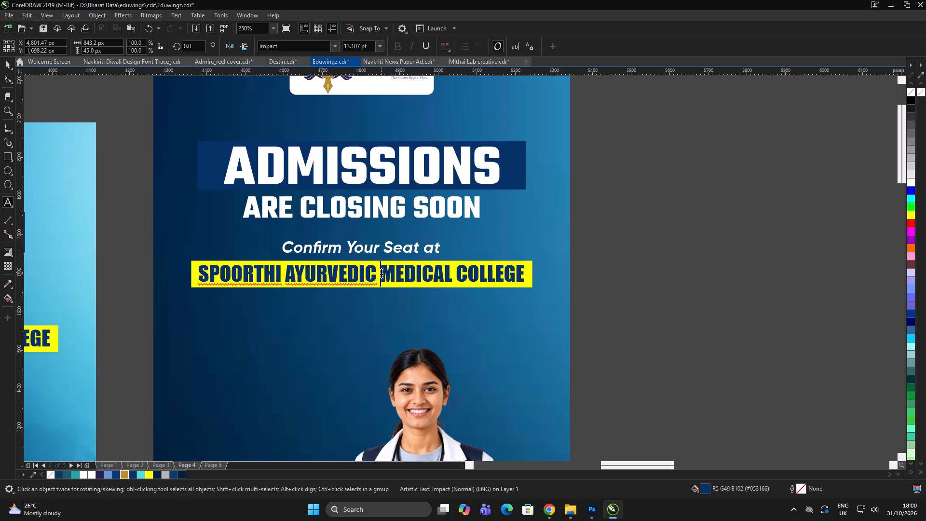
pyautogui.press('Return')
pyautogui.hotkey('ctrl', 'a')
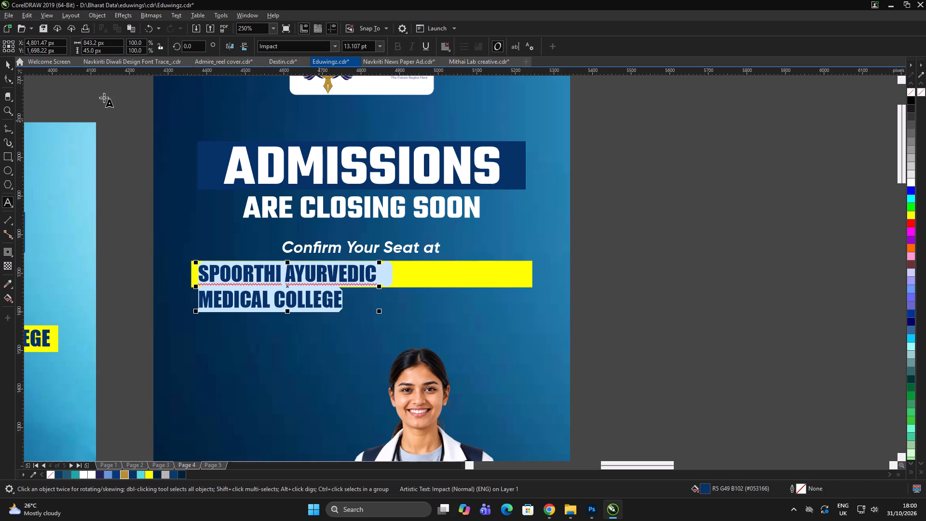
pyautogui.click(5, 69)
# Shorten the yellow bar to about 513 px wide so it fits behind "SPOORTHI AYURVEDIC".
pyautogui.click(471, 265)
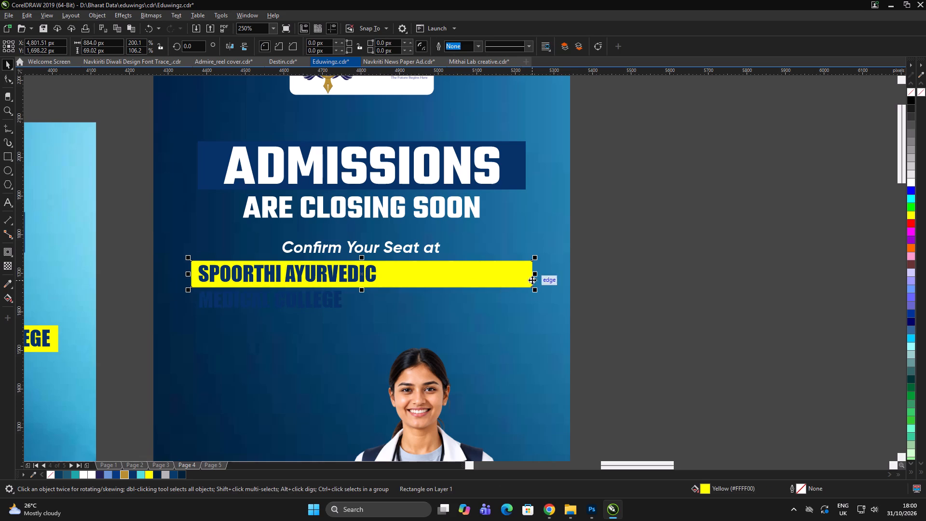
pyautogui.moveTo(540, 275); pyautogui.dragTo(481, 275)
pyautogui.hotkey('ctrl', 'z')
pyautogui.click(499, 276)
pyautogui.moveTo(537, 273); pyautogui.dragTo(394, 274)
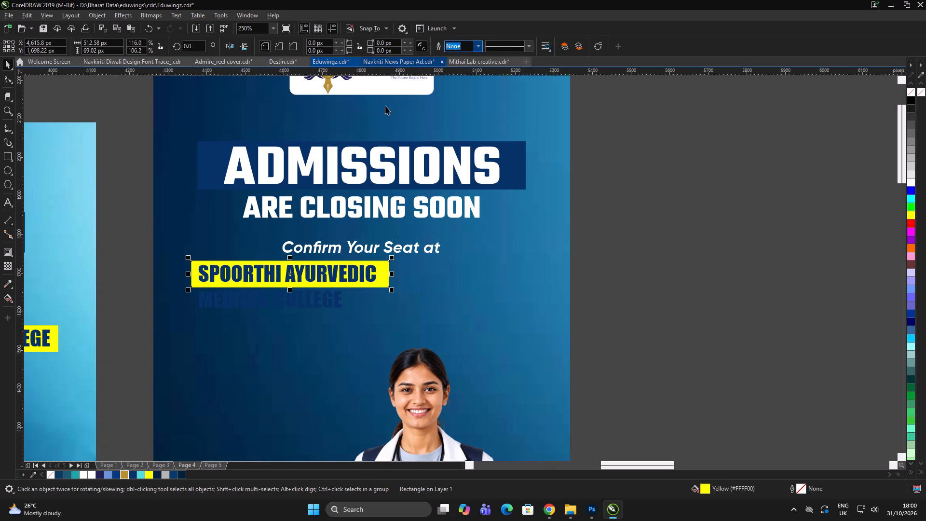
# Centre-align the two-line college name and centre it horizontally on the yellow bar.
pyautogui.click(339, 298)
pyautogui.click(450, 52)
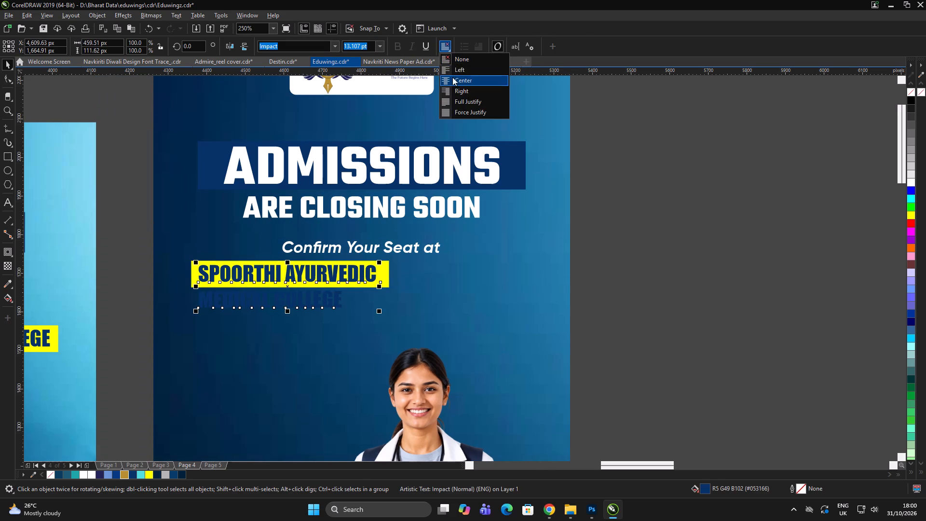
pyautogui.click(453, 79)
pyautogui.keyDown('shift'); pyautogui.click(386, 275); pyautogui.keyUp('shift')
pyautogui.press('c')
pyautogui.click(703, 281)
pyautogui.moveTo(653, 350); pyautogui.dragTo(654, 350)
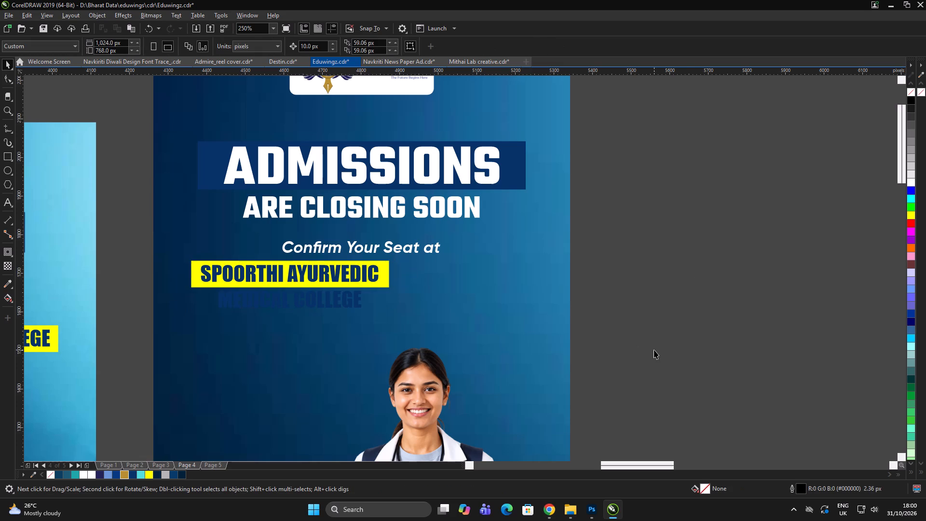
# Group the college name with its yellow bar and centre the group horizontally on the tall poster.
pyautogui.moveTo(654, 350); pyautogui.dragTo(103, 252)
pyautogui.hotkey('ctrl', 'g')
pyautogui.keyDown('shift'); pyautogui.click(533, 292); pyautogui.keyUp('shift')
pyautogui.press('c')
pyautogui.doubleClick(667, 262)
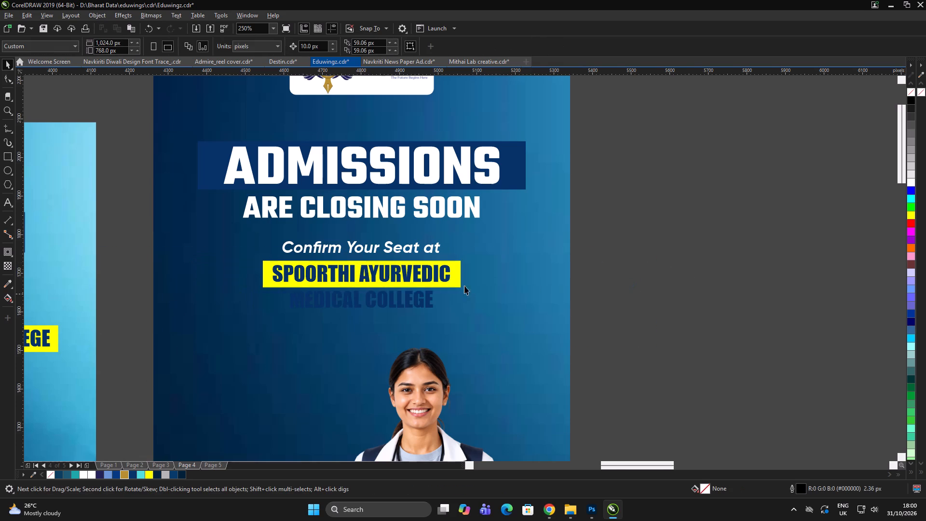
# Ungroup the college name, duplicate the yellow bar behind "MEDICAL COLLEGE" and narrow the copy to about 480 px.
pyautogui.scroll(1, 451, 286)
pyautogui.click(454, 273)
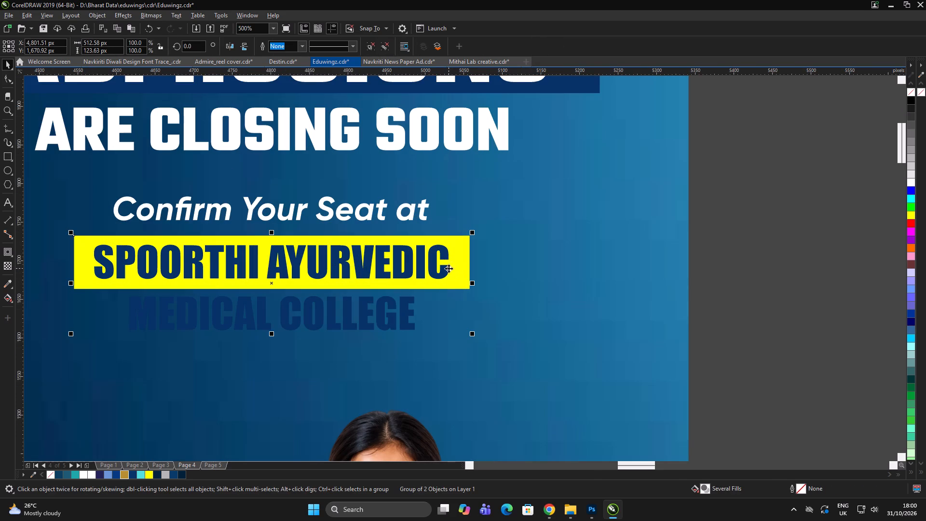
pyautogui.hotkey('ctrl', 'u')
pyautogui.keyDown('ctrl'); pyautogui.click(820, 259); pyautogui.keyUp('ctrl')
pyautogui.click(472, 260)
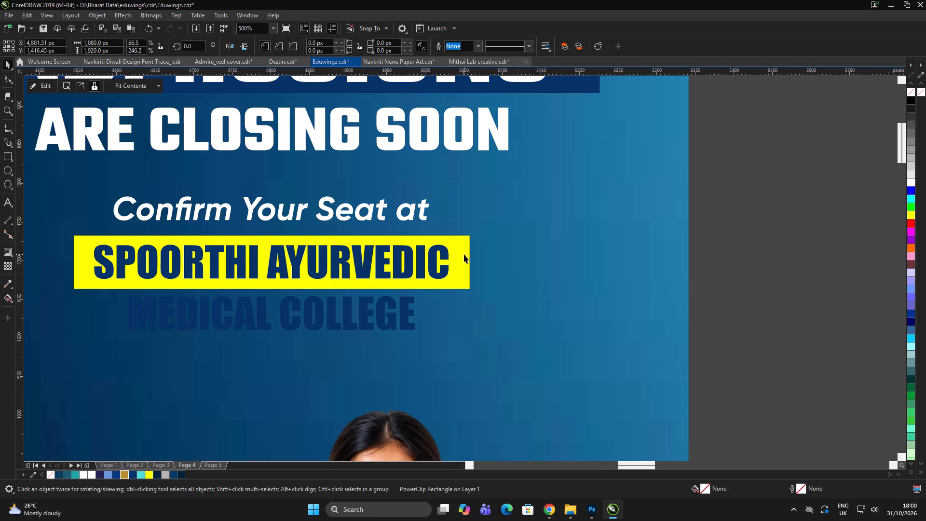
pyautogui.click(462, 254)
pyautogui.moveTo(465, 247); pyautogui.dragTo(446, 302)
pyautogui.keyDown('shift'); pyautogui.rightClick(446, 302); pyautogui.keyUp('shift')
pyautogui.scroll(2, 471, 322)
pyautogui.moveTo(469, 301); pyautogui.dragTo(424, 307)
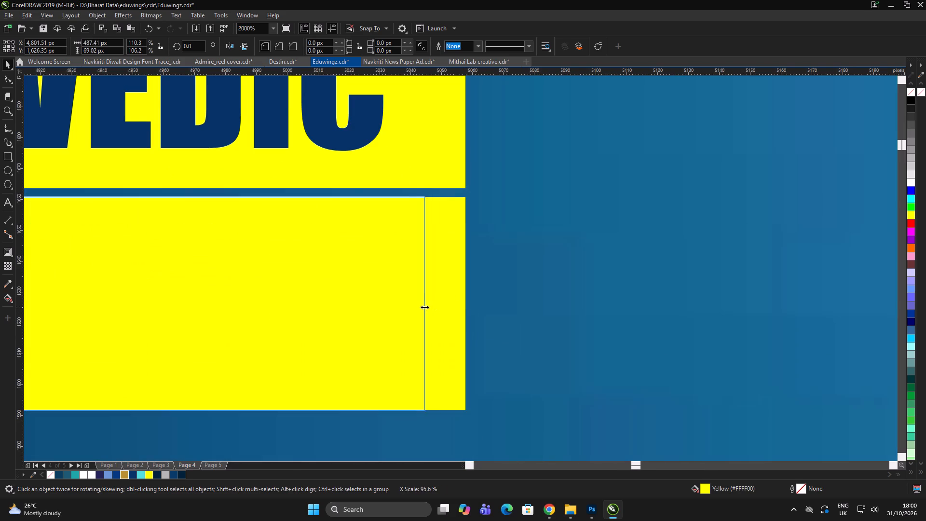
pyautogui.moveTo(424, 307); pyautogui.dragTo(418, 307)
pyautogui.scroll(-1, 386, 216)
# Bring the two-line college name in front of both yellow bars.
pyautogui.click(366, 175)
pyautogui.hotkey('shift', 'pageup')
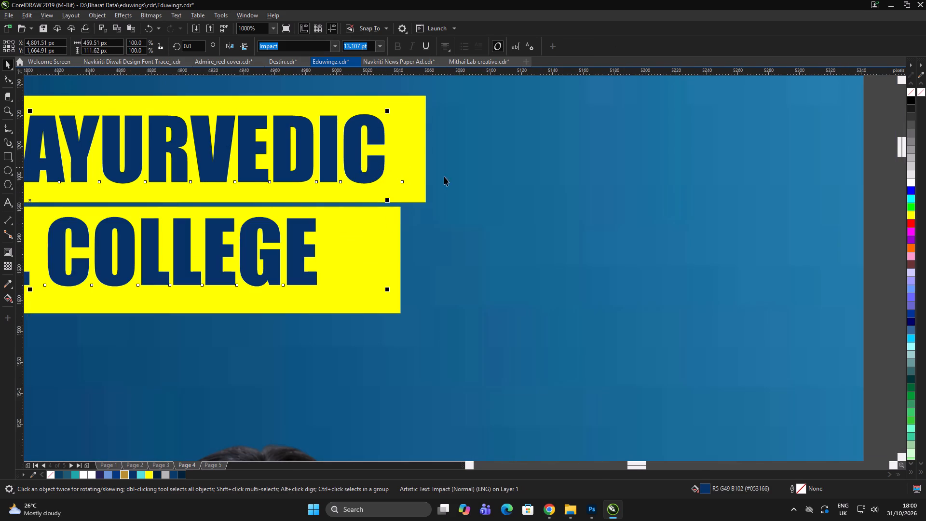
pyautogui.scroll(-3, 492, 205)
pyautogui.click(557, 212)
# Reduce the lower yellow bar's height from its bottom edge to fit closely around "MEDICAL COLLEGE".
pyautogui.scroll(2, 462, 206)
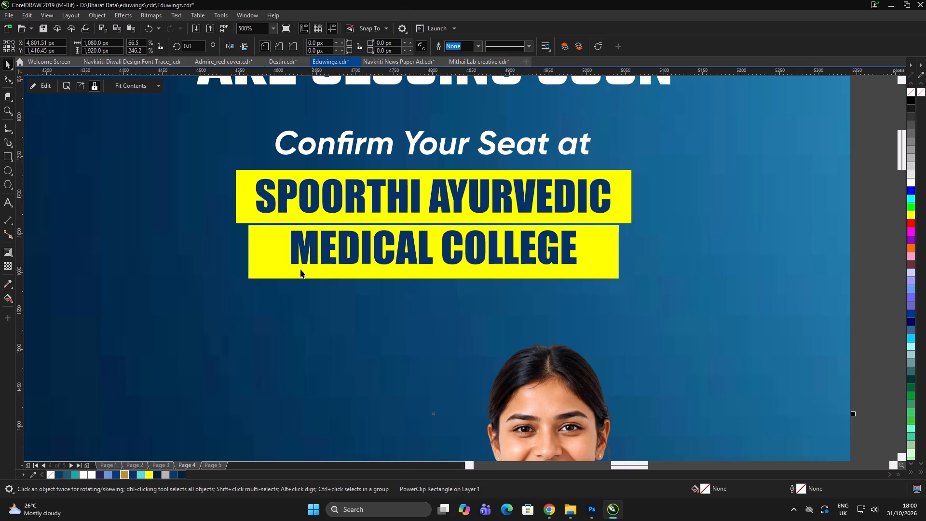
pyautogui.click(255, 252)
pyautogui.moveTo(434, 284); pyautogui.dragTo(434, 283)
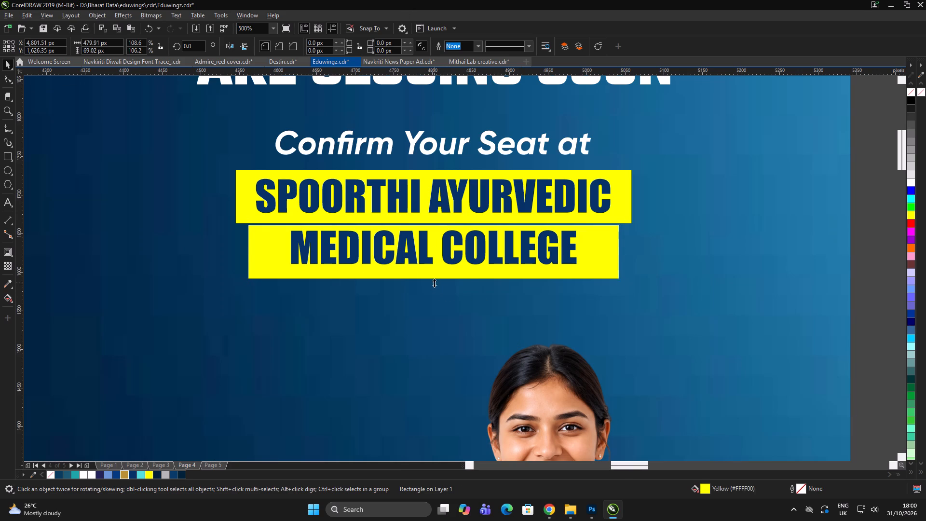
pyautogui.moveTo(434, 283); pyautogui.dragTo(439, 275)
# Enlarge the college name with both yellow bars to about 731 px wide and shift it down below "Confirm Your Seat at".
pyautogui.scroll(-2, 404, 251)
pyautogui.click(604, 256)
pyautogui.click(589, 253)
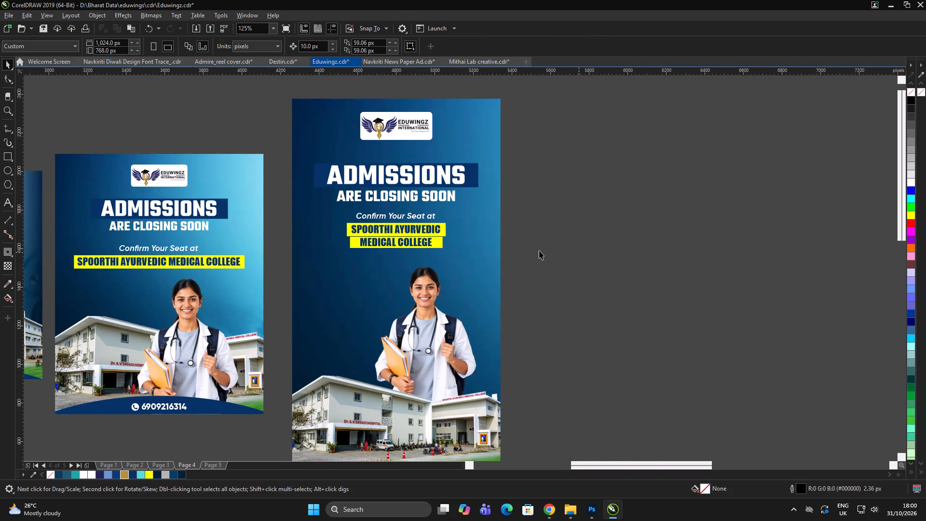
pyautogui.scroll(2, 437, 235)
pyautogui.click(647, 252)
pyautogui.scroll(-1, 420, 223)
pyautogui.click(599, 246)
pyautogui.moveTo(687, 311); pyautogui.dragTo(166, 196)
pyautogui.moveTo(450, 257); pyautogui.dragTo(486, 278)
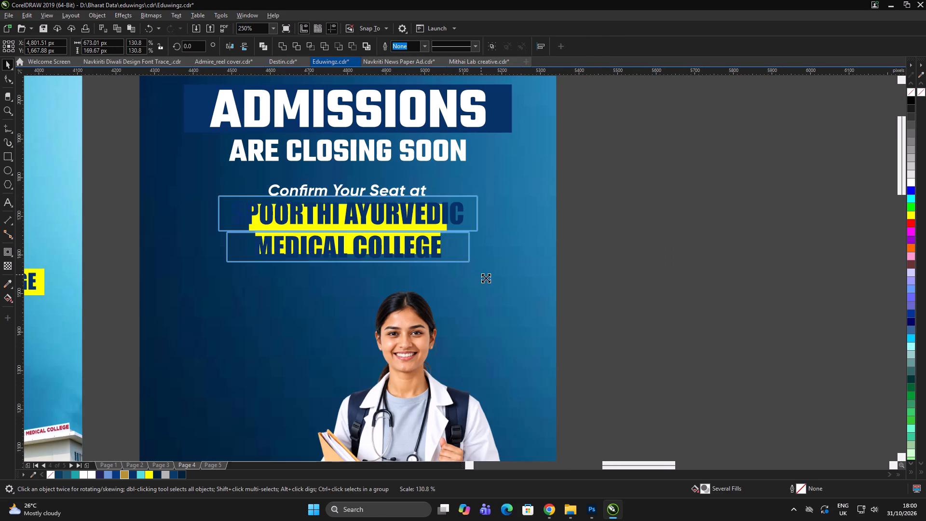
pyautogui.moveTo(486, 278); pyautogui.dragTo(492, 281)
pyautogui.moveTo(450, 224); pyautogui.dragTo(447, 241)
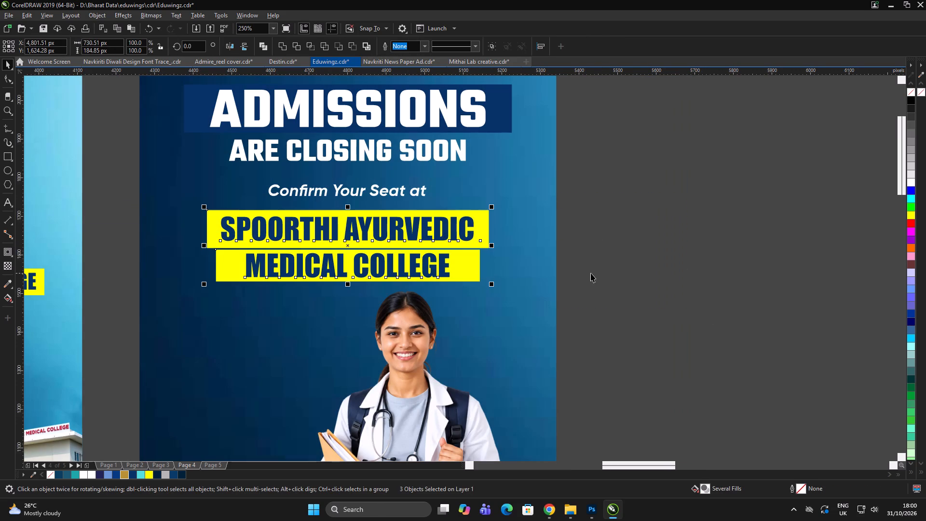
# Move the lower yellow bar up to close the gap between the bars and extend its height to about 94 px.
pyautogui.keyDown('ctrl'); pyautogui.click(616, 270); pyautogui.keyUp('ctrl')
pyautogui.hotkey('ctrl', 'u')
pyautogui.scroll(1, 466, 263)
pyautogui.click(469, 257)
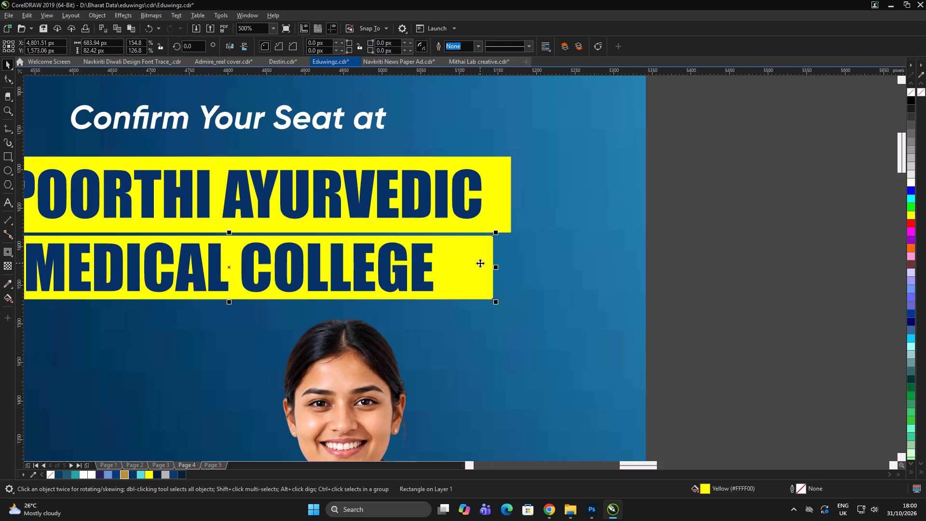
pyautogui.moveTo(480, 261); pyautogui.dragTo(481, 251)
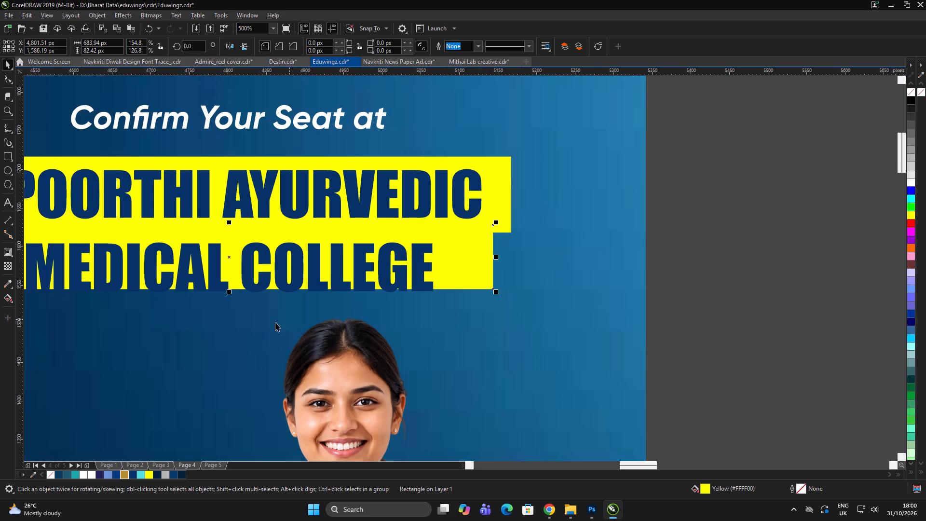
pyautogui.moveTo(229, 294); pyautogui.dragTo(228, 303)
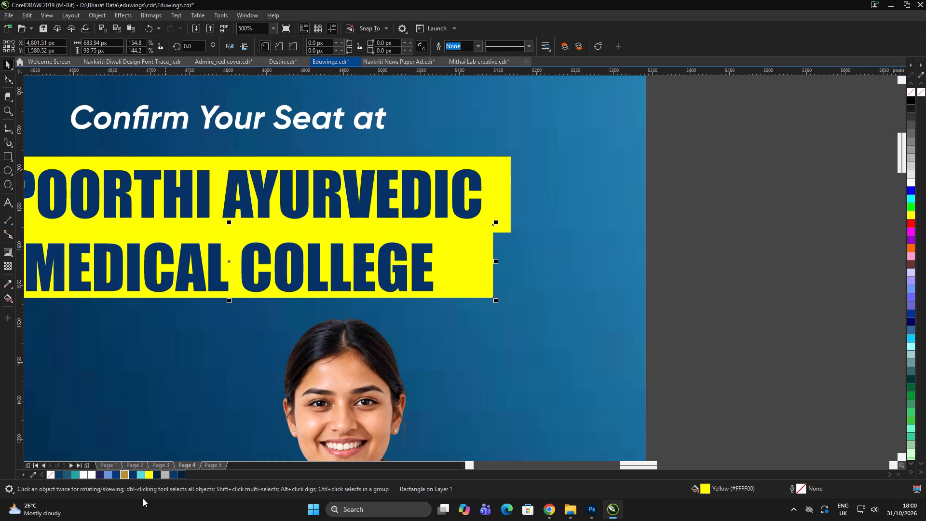
# Change the lower bar's fill to the slightly darker yellow #EDED05.
pyautogui.tripleClick(705, 489)
pyautogui.click(348, 162)
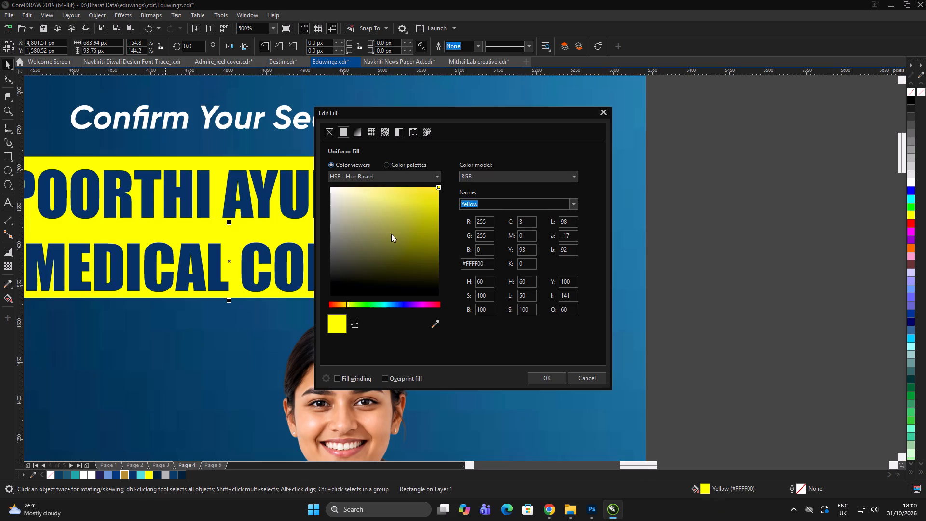
pyautogui.click(439, 192)
pyautogui.click(546, 377)
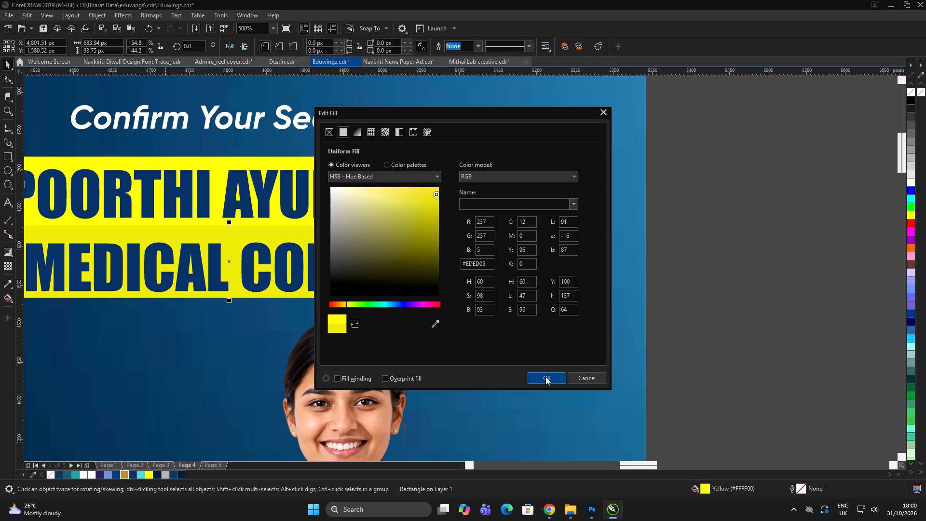
# Bring the upper yellow bar in front of the lower one and place the college name on top of both.
pyautogui.scroll(-2, 502, 290)
pyautogui.doubleClick(674, 299)
pyautogui.moveTo(615, 243); pyautogui.dragTo(286, 277)
pyautogui.scroll(1, 483, 282)
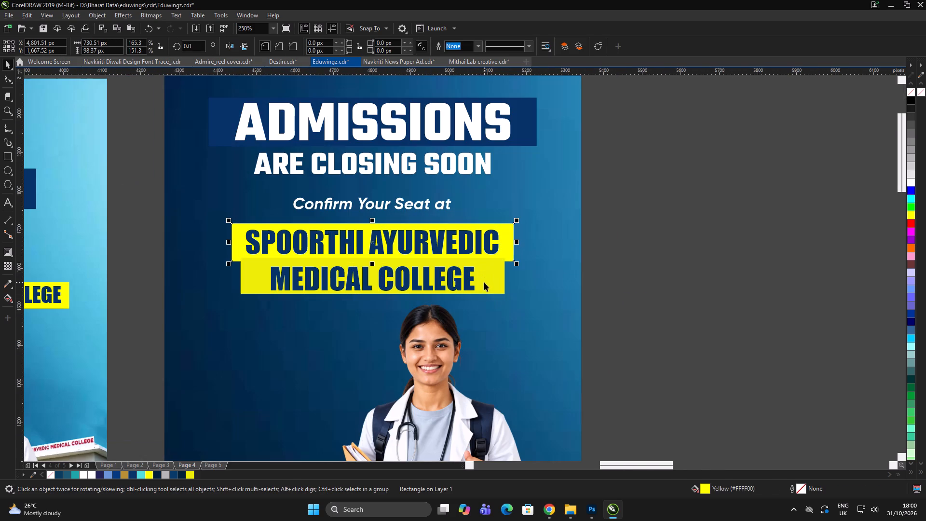
pyautogui.hotkey('shift', 'pageup')
pyautogui.click(669, 283)
pyautogui.click(677, 283)
pyautogui.moveTo(764, 216); pyautogui.dragTo(236, 261)
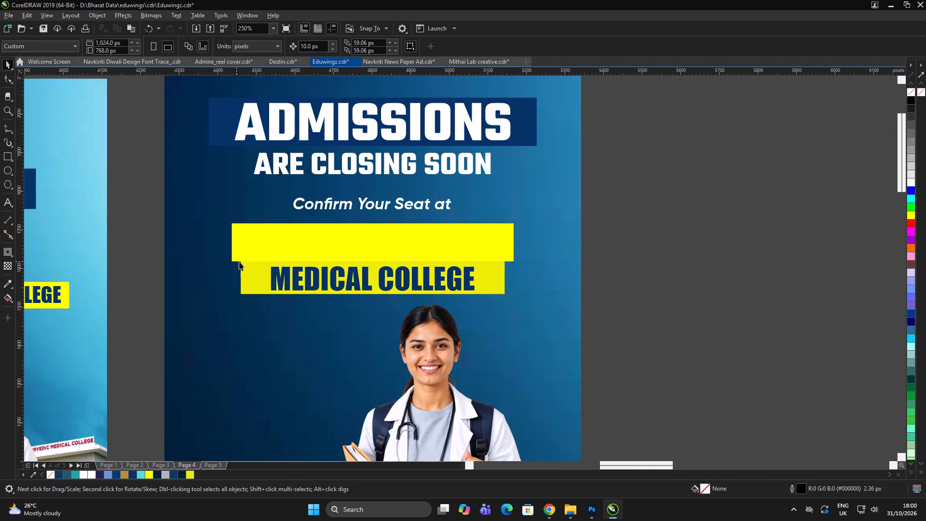
pyautogui.click(314, 249)
pyautogui.click(363, 280)
pyautogui.hotkey('shift', 'pageup')
pyautogui.doubleClick(658, 283)
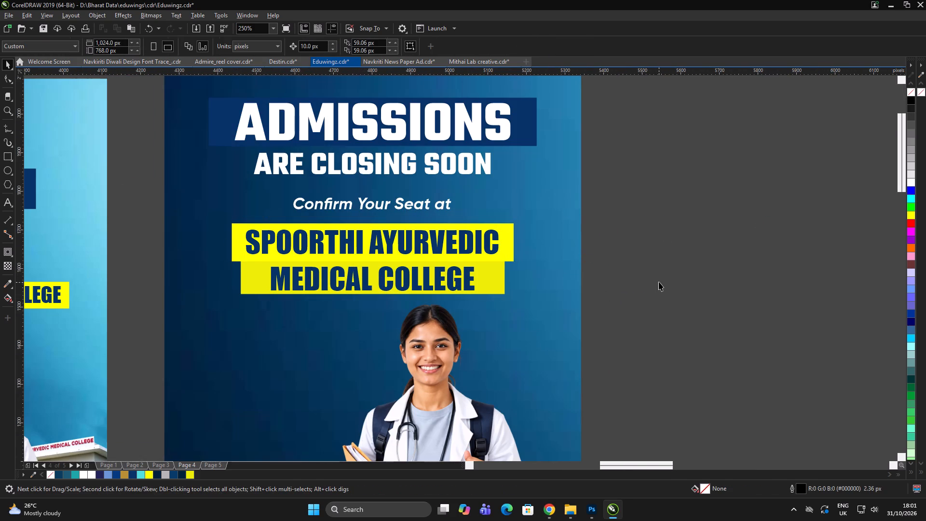
pyautogui.doubleClick(659, 279)
# Group the college name with its two bars and centre the group horizontally on the tall poster.
pyautogui.moveTo(673, 209); pyautogui.dragTo(143, 318)
pyautogui.hotkey('ctrl', 'g')
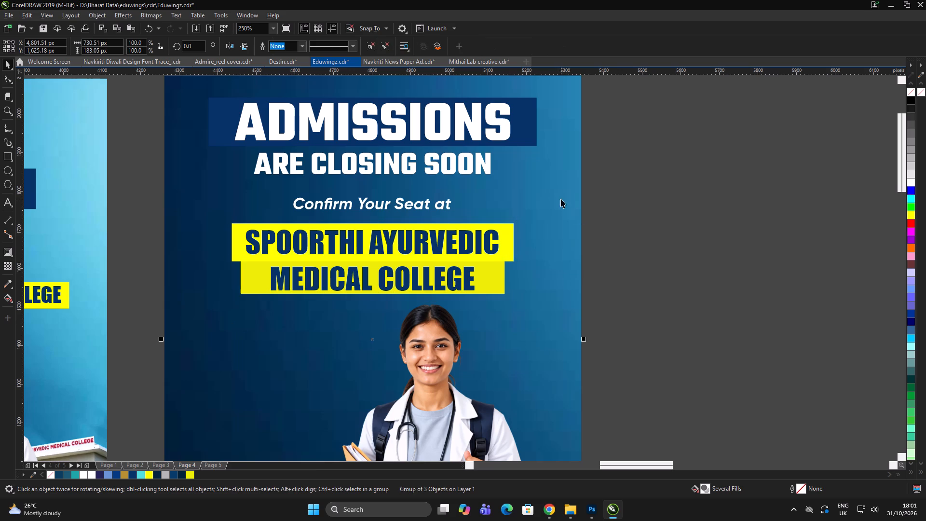
pyautogui.keyDown('shift'); pyautogui.click(561, 199); pyautogui.keyUp('shift')
pyautogui.press('c')
pyautogui.click(641, 213)
pyautogui.moveTo(641, 212); pyautogui.dragTo(633, 214)
# Scale the college-name group up to about 864 px wide.
pyautogui.click(470, 266)
pyautogui.keyDown('shift'); pyautogui.moveTo(518, 298); pyautogui.dragTo(544, 310); pyautogui.keyUp('shift')
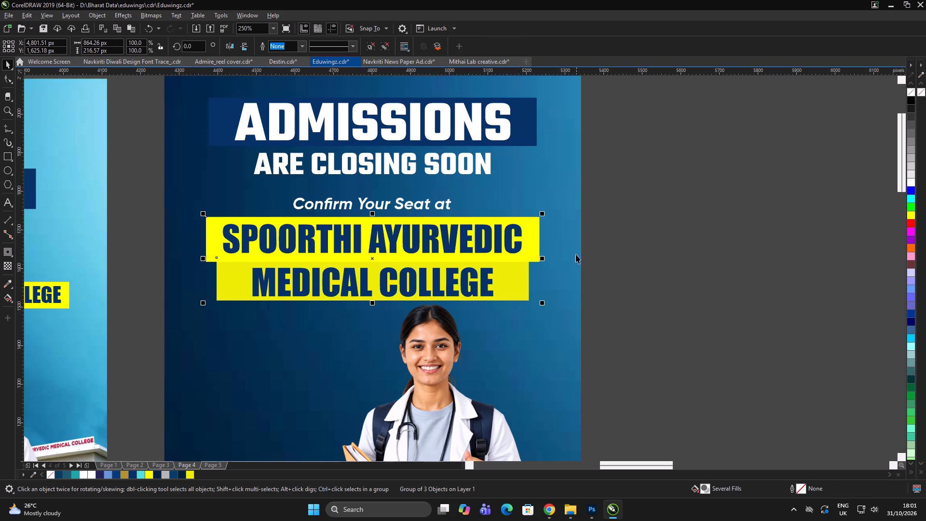
pyautogui.scroll(-1, 440, 215)
pyautogui.click(567, 240)
pyautogui.click(579, 225)
# Nudge the admissions heading, the "Confirm Your Seat at" line and the college-name group up by about 20 px.
pyautogui.moveTo(578, 289); pyautogui.dragTo(295, 186)
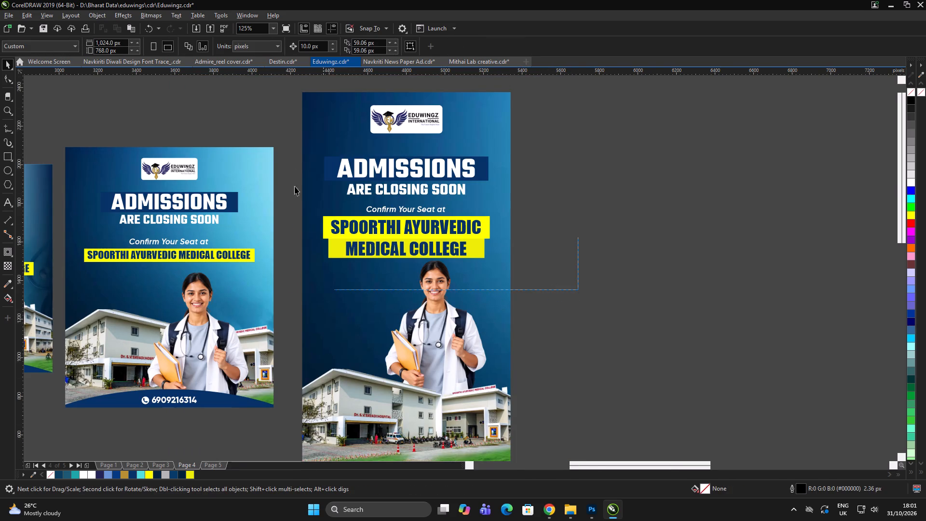
pyautogui.moveTo(295, 186); pyautogui.dragTo(273, 140)
pyautogui.press('Up')
pyautogui.press('Up')
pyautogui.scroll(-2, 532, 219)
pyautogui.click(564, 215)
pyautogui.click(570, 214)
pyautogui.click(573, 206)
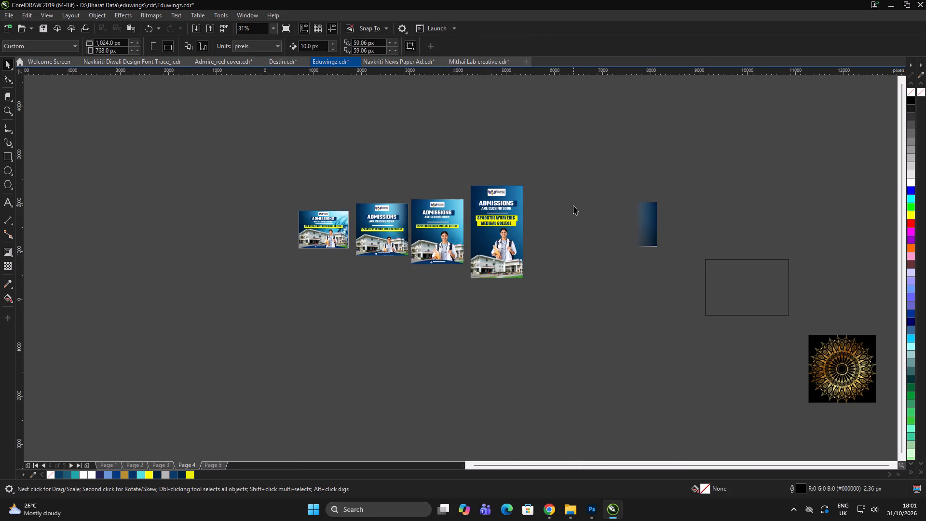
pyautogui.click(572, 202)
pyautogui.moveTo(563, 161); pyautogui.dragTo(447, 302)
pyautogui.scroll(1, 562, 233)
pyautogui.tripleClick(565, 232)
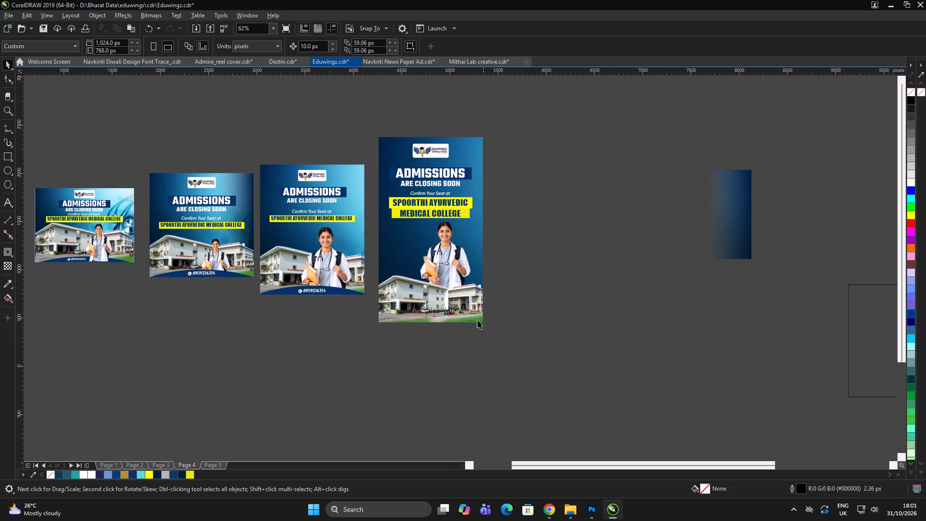
# Copy the navy footer ellipse from the neighbouring poster, centre it horizontally on the tall poster and lower it over the bottom edge.
pyautogui.scroll(1, 431, 314)
pyautogui.keyDown('alt'); pyautogui.click(249, 269); pyautogui.keyUp('alt')
pyautogui.doubleClick(630, 350)
pyautogui.click(603, 346)
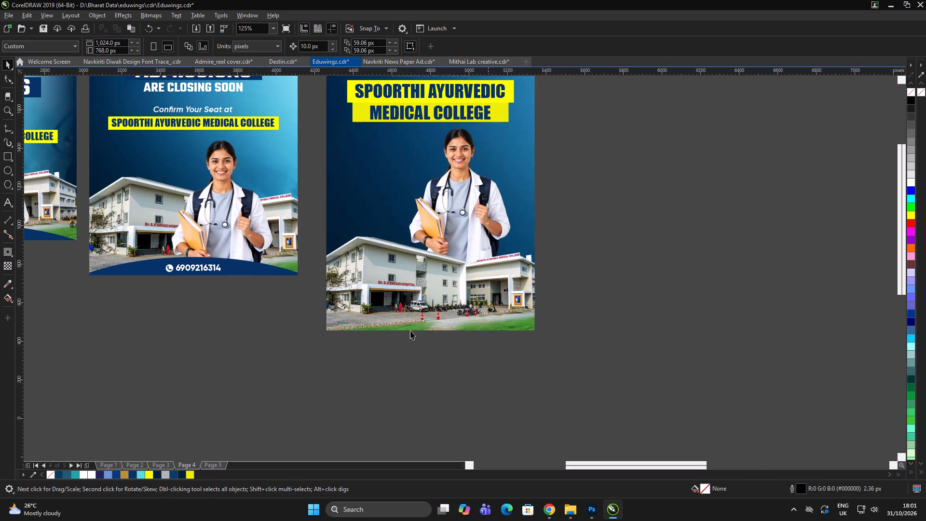
pyautogui.keyDown('alt'); pyautogui.click(243, 274); pyautogui.keyUp('alt')
pyautogui.hotkey('ctrl', 'c')
pyautogui.click(845, 327)
pyautogui.hotkey('ctrl', 'v')
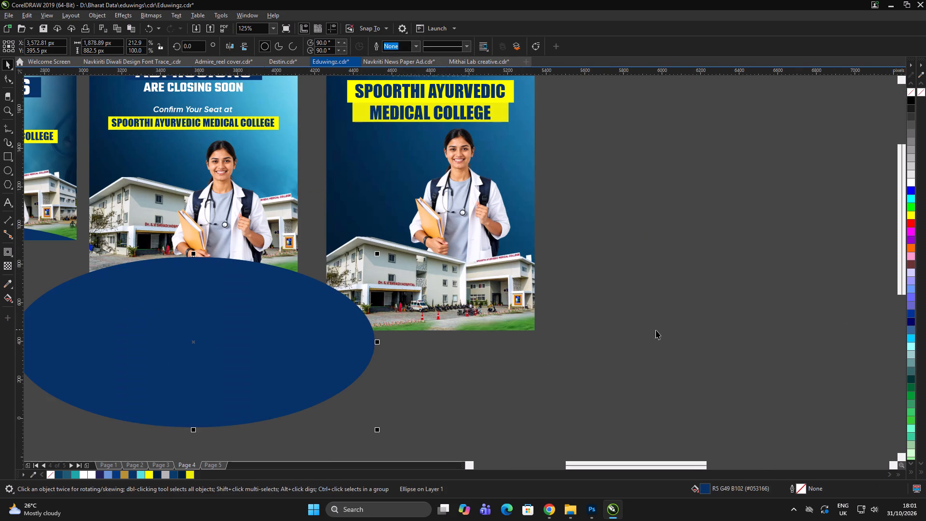
pyautogui.keyDown('shift'); pyautogui.click(447, 298); pyautogui.keyUp('shift')
pyautogui.press('c')
pyautogui.moveTo(790, 299); pyautogui.dragTo(785, 300)
pyautogui.click(503, 320)
pyautogui.moveTo(512, 302); pyautogui.dragTo(502, 349)
pyautogui.scroll(1, 474, 332)
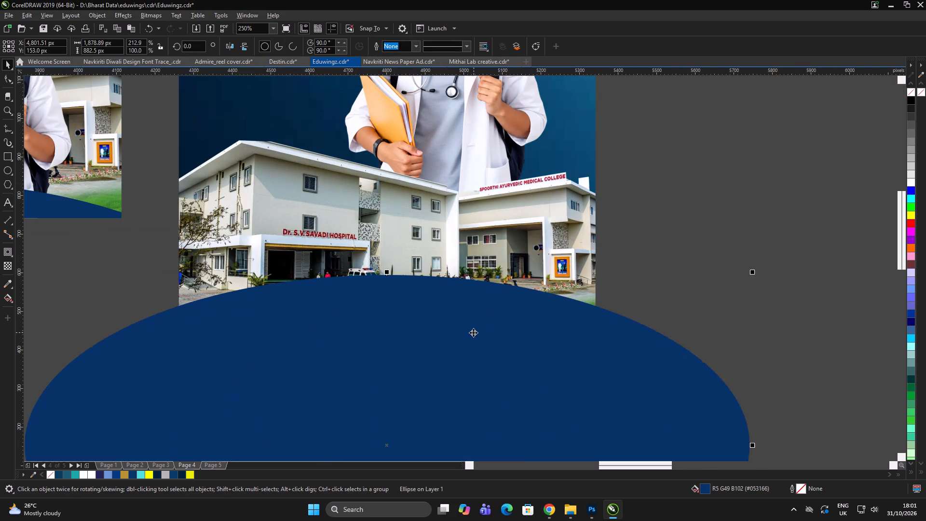
pyautogui.moveTo(472, 325); pyautogui.dragTo(468, 341)
pyautogui.scroll(-1, 427, 306)
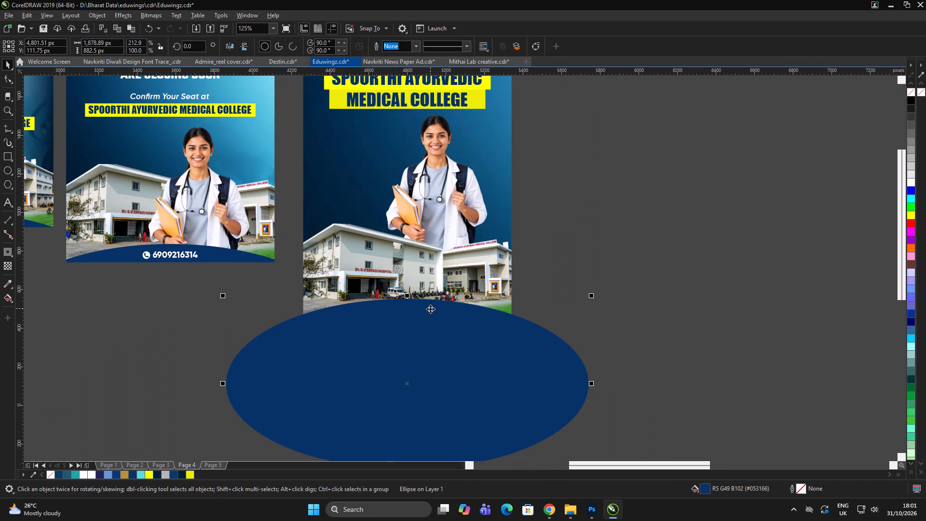
# PowerClip the navy ellipse inside the tall poster's background frame.
pyautogui.rightClick(431, 307)
pyautogui.click(492, 142)
pyautogui.click(412, 234)
pyautogui.doubleClick(667, 224)
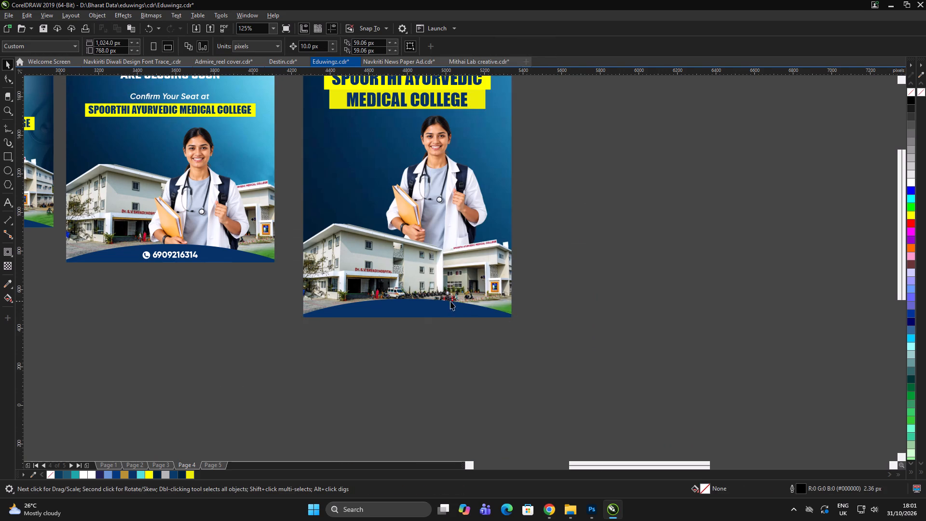
# Inspect how the curved navy footer fits the bottom of the tall poster.
pyautogui.scroll(1, 447, 303)
pyautogui.scroll(-1, 438, 315)
pyautogui.click(628, 312)
pyautogui.scroll(1, 527, 286)
pyautogui.keyDown('alt'); pyautogui.click(495, 285); pyautogui.keyUp('alt')
pyautogui.moveTo(691, 316); pyautogui.dragTo(683, 318)
pyautogui.keyDown('alt'); pyautogui.click(484, 310); pyautogui.keyUp('alt')
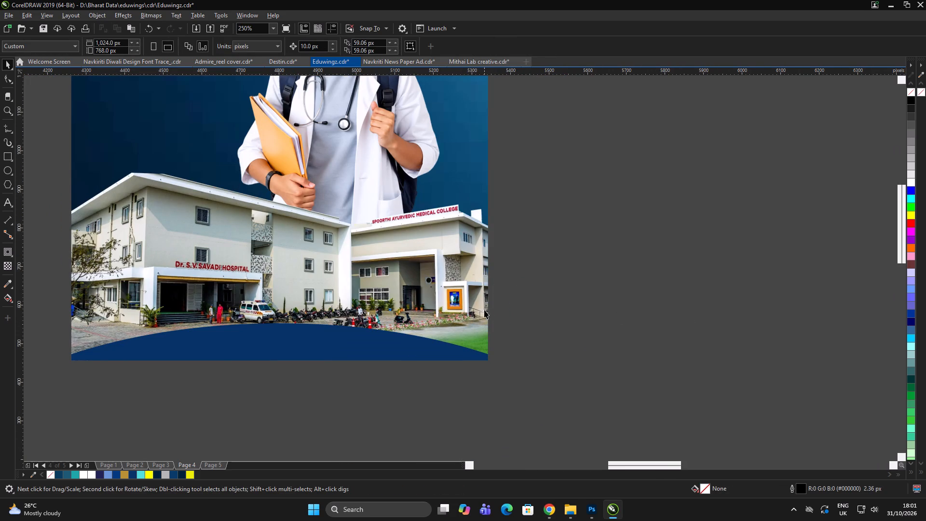
pyautogui.moveTo(447, 278); pyautogui.dragTo(450, 271)
pyautogui.scroll(-1, 488, 269)
pyautogui.click(609, 275)
pyautogui.click(614, 277)
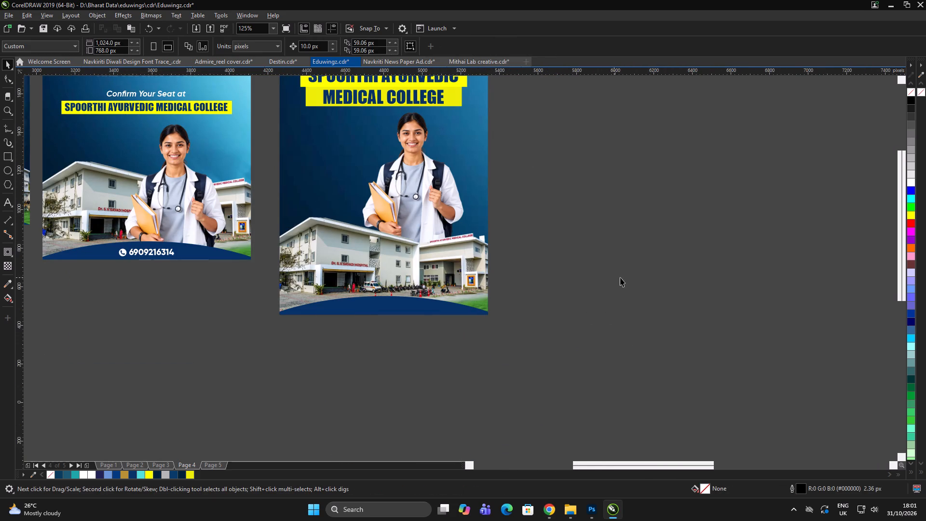
pyautogui.click(633, 279)
pyautogui.click(665, 279)
# Duplicate the phone-number line with its icon from the neighbouring poster onto the tall poster's footer and centre it horizontally.
pyautogui.moveTo(234, 300); pyautogui.dragTo(66, 218)
pyautogui.moveTo(133, 251); pyautogui.dragTo(377, 307)
pyautogui.moveTo(378, 307); pyautogui.dragTo(373, 307, button='right')
pyautogui.keyDown('shift'); pyautogui.click(443, 254); pyautogui.keyUp('shift')
pyautogui.press('c')
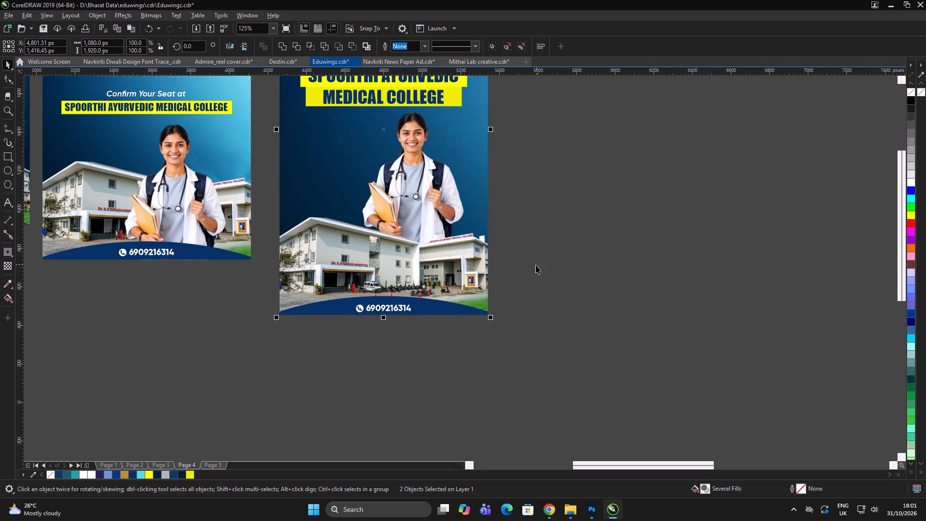
# Scale the tall poster's Eduwingz logo box up to about 504 px wide and shift it slightly down.
pyautogui.scroll(-1, 449, 278)
pyautogui.doubleClick(478, 347)
pyautogui.click(500, 347)
pyautogui.moveTo(545, 359); pyautogui.dragTo(332, 88)
pyautogui.scroll(1, 462, 112)
pyautogui.click(520, 102)
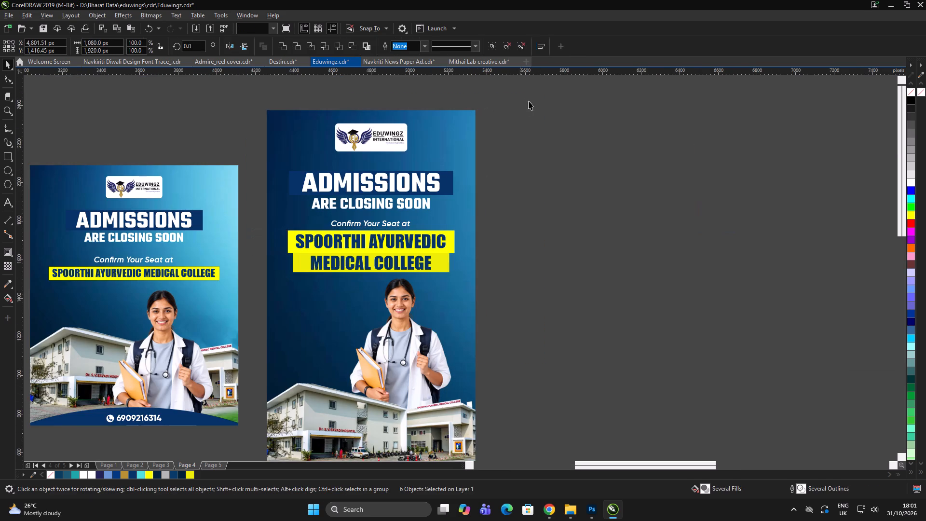
pyautogui.moveTo(538, 99); pyautogui.dragTo(268, 159)
pyautogui.moveTo(411, 155); pyautogui.dragTo(424, 165)
pyautogui.moveTo(397, 129); pyautogui.dragTo(397, 132)
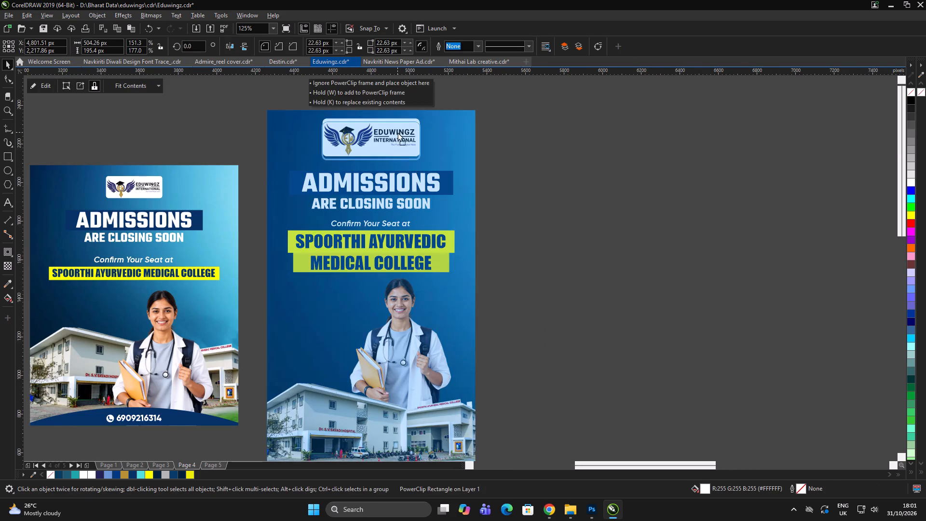
pyautogui.moveTo(397, 132); pyautogui.dragTo(397, 133)
pyautogui.click(583, 135)
pyautogui.moveTo(578, 138); pyautogui.dragTo(566, 138)
# Delete the leftover dark gradient strip and the empty outlined rectangle beside the posters.
pyautogui.scroll(-2, 286, 175)
pyautogui.doubleClick(560, 188)
pyautogui.moveTo(445, 127); pyautogui.dragTo(693, 298)
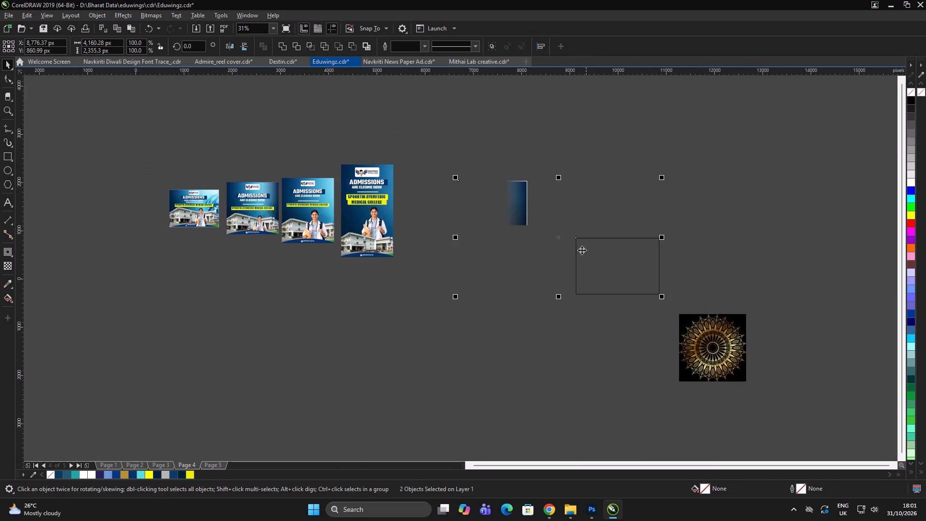
pyautogui.press('Delete')
pyautogui.doubleClick(503, 267)
pyautogui.click(510, 267)
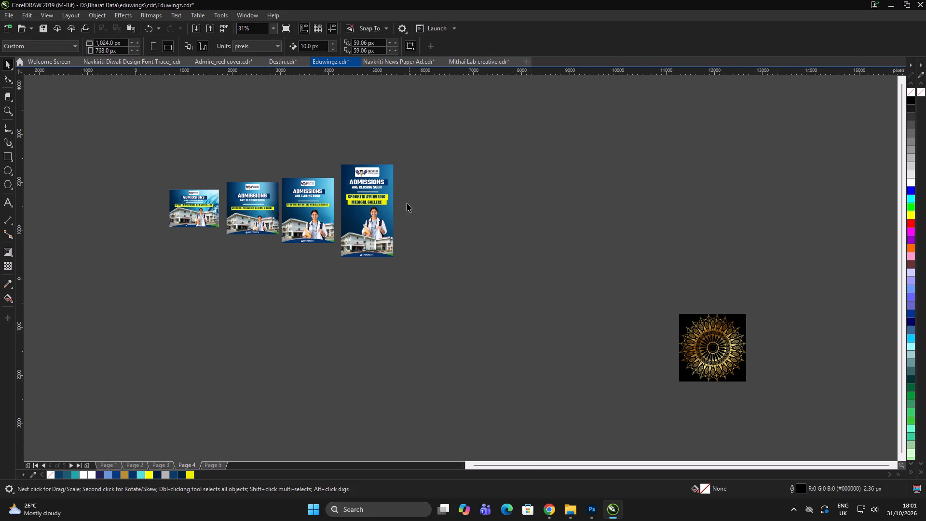
# Move the student photo left to the horizontal middle of the tall poster.
pyautogui.scroll(1, 404, 203)
pyautogui.click(369, 226)
pyautogui.hotkey('ctrl', 'u')
pyautogui.keyDown('ctrl'); pyautogui.click(494, 221); pyautogui.keyUp('ctrl')
pyautogui.click(370, 228)
pyautogui.click(490, 227)
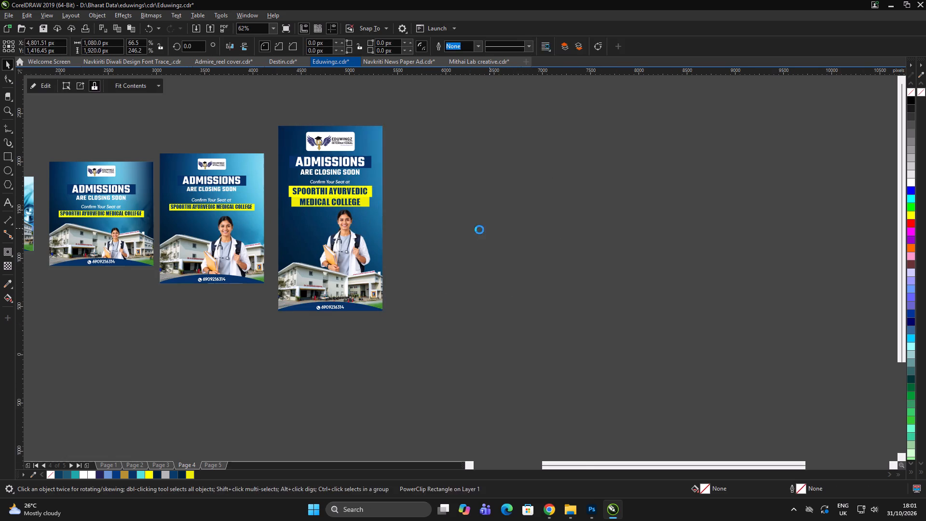
pyautogui.scroll(1, 359, 232)
pyautogui.keyDown('alt'); pyautogui.click(334, 267); pyautogui.keyUp('alt')
pyautogui.moveTo(338, 252); pyautogui.dragTo(322, 254)
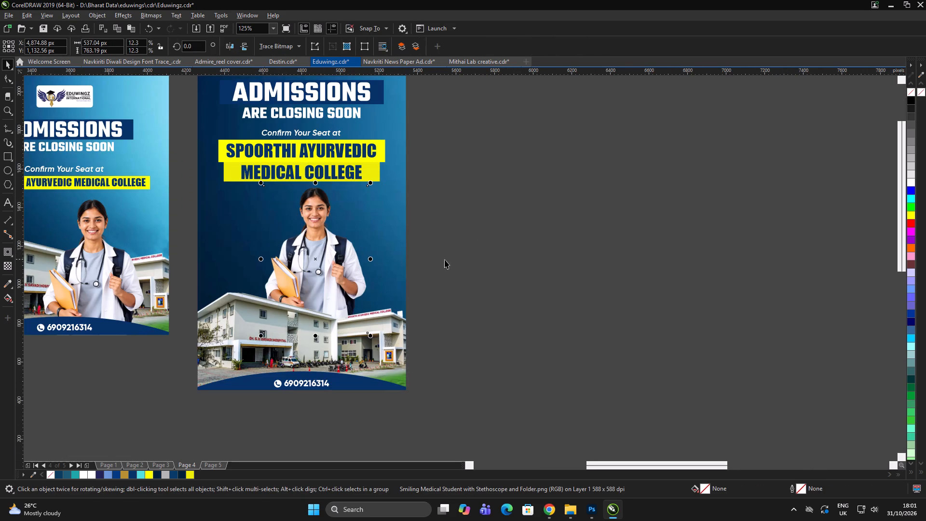
pyautogui.moveTo(330, 250); pyautogui.dragTo(320, 249)
pyautogui.click(544, 252)
pyautogui.click(423, 253)
pyautogui.click(421, 249)
# Duplicate the tall poster's background frame with its clipped contents to the right of the original.
pyautogui.scroll(1, 366, 243)
pyautogui.scroll(-3, 312, 224)
pyautogui.click(308, 224)
pyautogui.moveTo(308, 225); pyautogui.dragTo(440, 214)
pyautogui.keyDown('shift'); pyautogui.rightClick(440, 214); pyautogui.keyUp('shift')
pyautogui.click(604, 210)
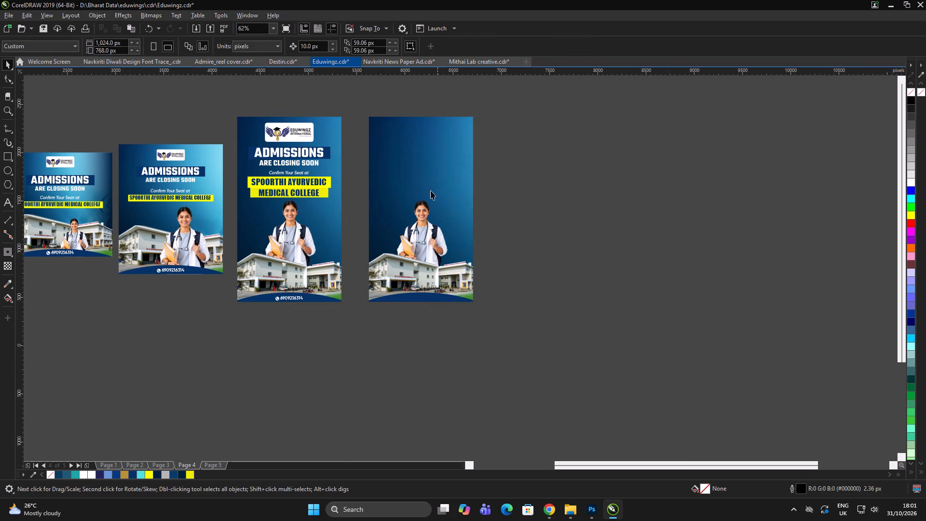
# Delete the student, building and navy ellipse from inside the duplicated frame, leaving only the blue background picture.
pyautogui.click(418, 187)
pyautogui.click(630, 221)
pyautogui.doubleClick(394, 247)
pyautogui.moveTo(571, 171); pyautogui.dragTo(390, 311)
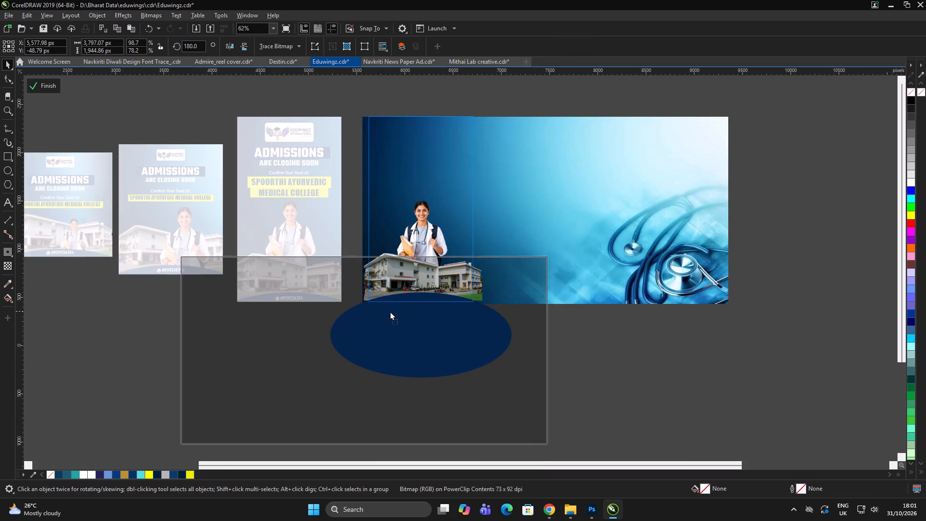
pyautogui.moveTo(390, 311); pyautogui.dragTo(393, 311)
pyautogui.hotkey('ctrl', 'z')
pyautogui.click(595, 369)
pyautogui.moveTo(607, 391); pyautogui.dragTo(349, 174)
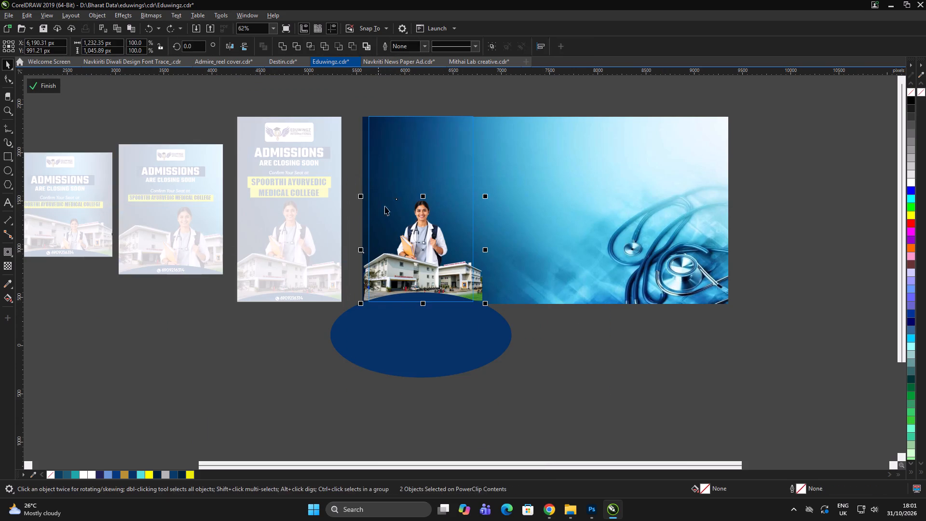
pyautogui.press('Delete')
pyautogui.click(431, 332)
pyautogui.press('Delete')
pyautogui.click(48, 85)
pyautogui.click(669, 236)
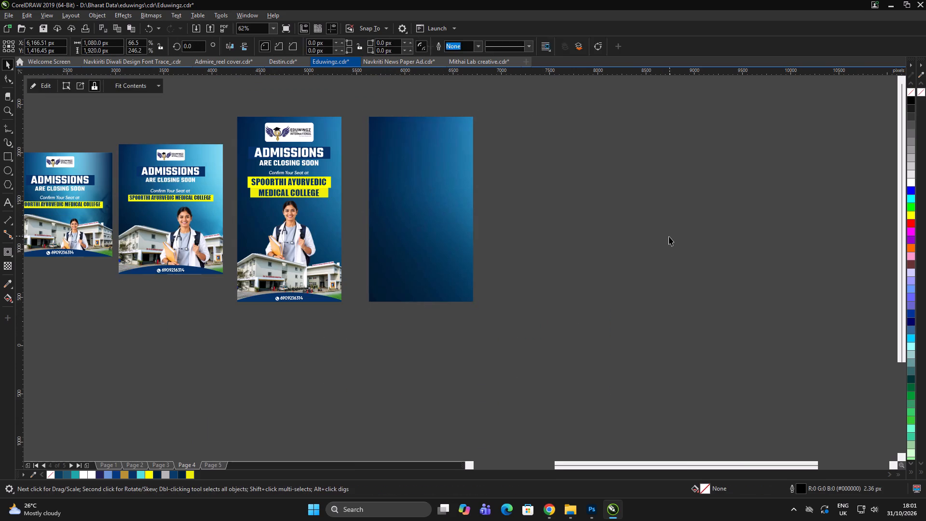
# Rotate the duplicated background frame by 90 degrees to make it landscape.
pyautogui.moveTo(667, 237); pyautogui.dragTo(663, 236)
pyautogui.click(424, 220)
pyautogui.moveTo(195, 46); pyautogui.dragTo(171, 51)
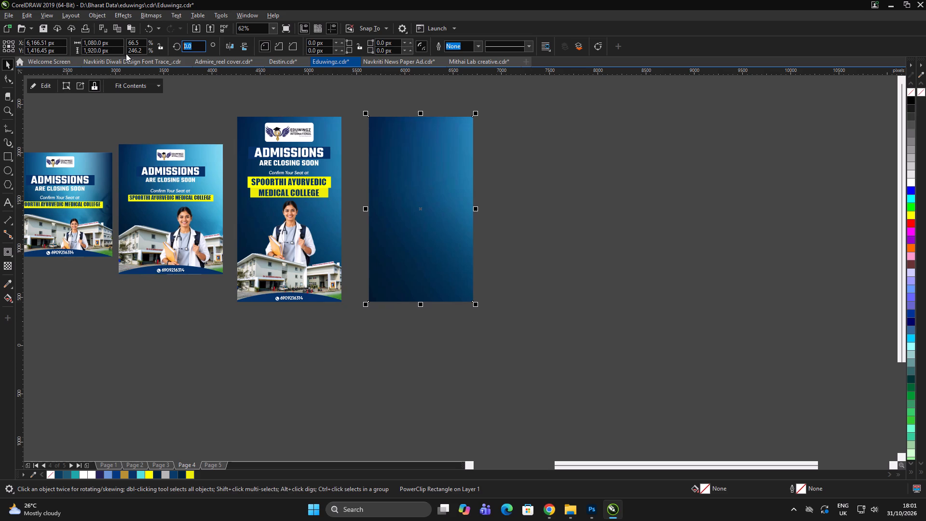
pyautogui.write('90')
pyautogui.press('Return')
pyautogui.moveTo(655, 221); pyautogui.dragTo(640, 221)
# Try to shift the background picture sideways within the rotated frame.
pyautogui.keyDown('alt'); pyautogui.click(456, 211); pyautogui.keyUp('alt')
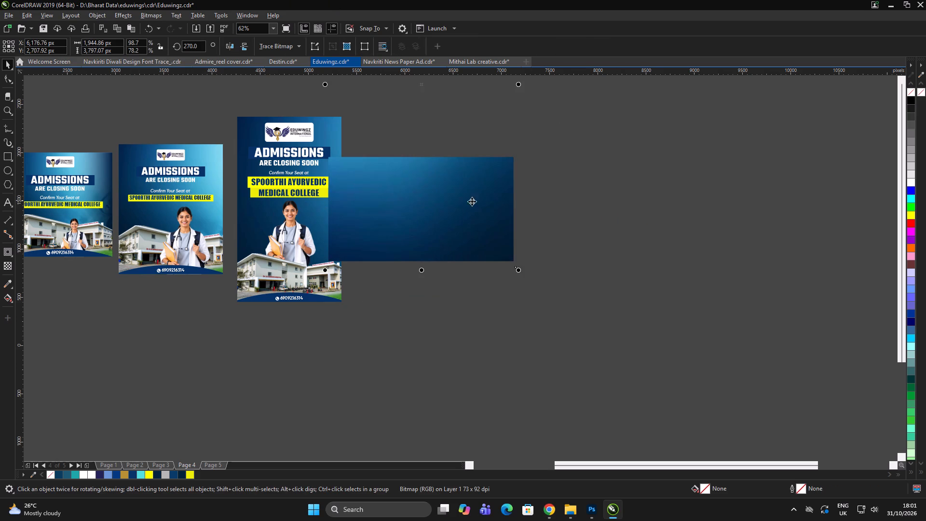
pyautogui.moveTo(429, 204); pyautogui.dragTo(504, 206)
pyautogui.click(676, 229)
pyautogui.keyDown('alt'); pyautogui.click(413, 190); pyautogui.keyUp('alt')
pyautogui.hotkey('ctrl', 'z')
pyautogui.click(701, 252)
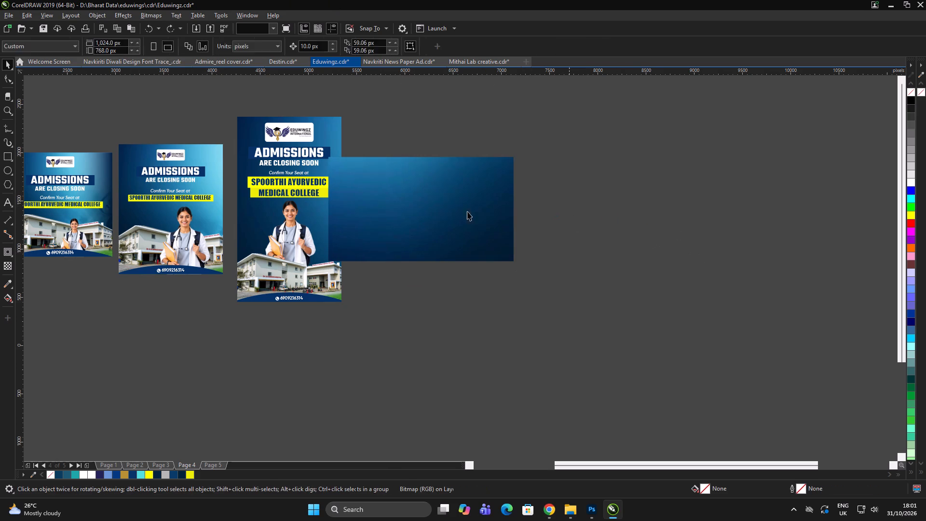
# Move the background picture down inside the landscape frame and mirror it horizontally.
pyautogui.doubleClick(451, 206)
pyautogui.click(461, 202)
pyautogui.moveTo(437, 173); pyautogui.dragTo(446, 247)
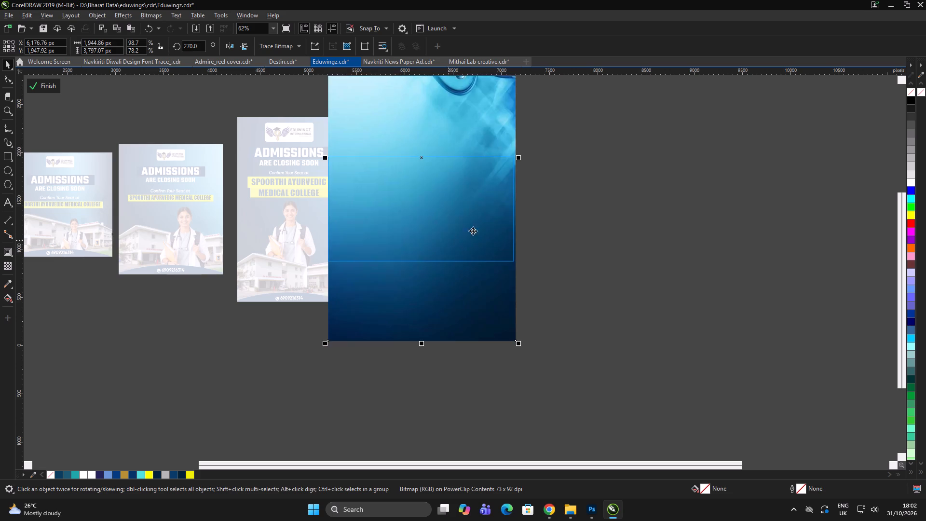
pyautogui.moveTo(473, 209); pyautogui.dragTo(471, 264)
pyautogui.moveTo(463, 207); pyautogui.dragTo(464, 239)
pyautogui.click(233, 47)
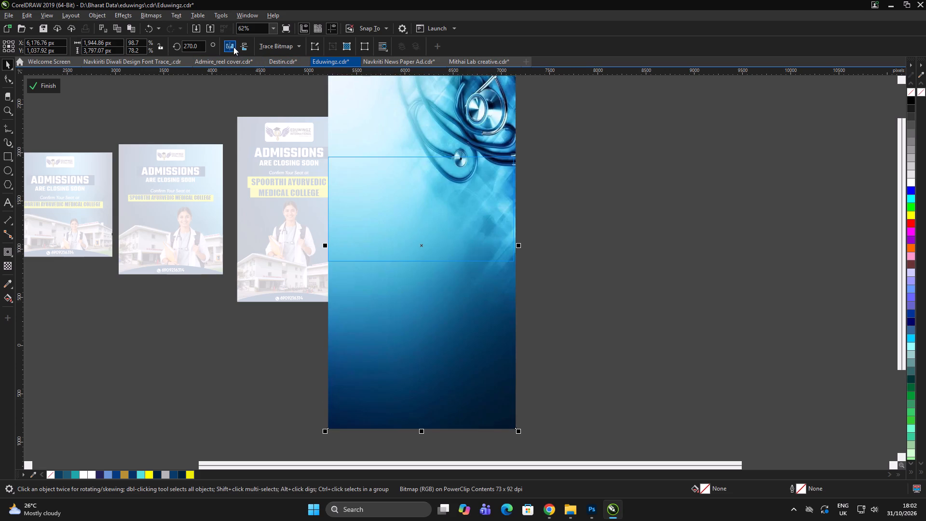
pyautogui.click(245, 48)
pyautogui.hotkey('ctrl', 'z')
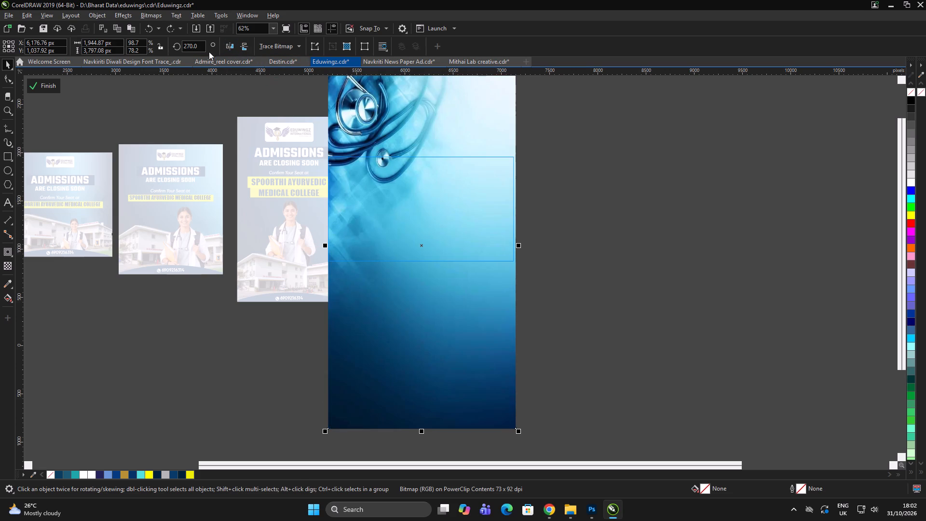
# Set the background picture's rotation to 0 degrees inside the landscape frame.
pyautogui.moveTo(202, 46); pyautogui.dragTo(95, 55)
pyautogui.press('0')
pyautogui.press('Return')
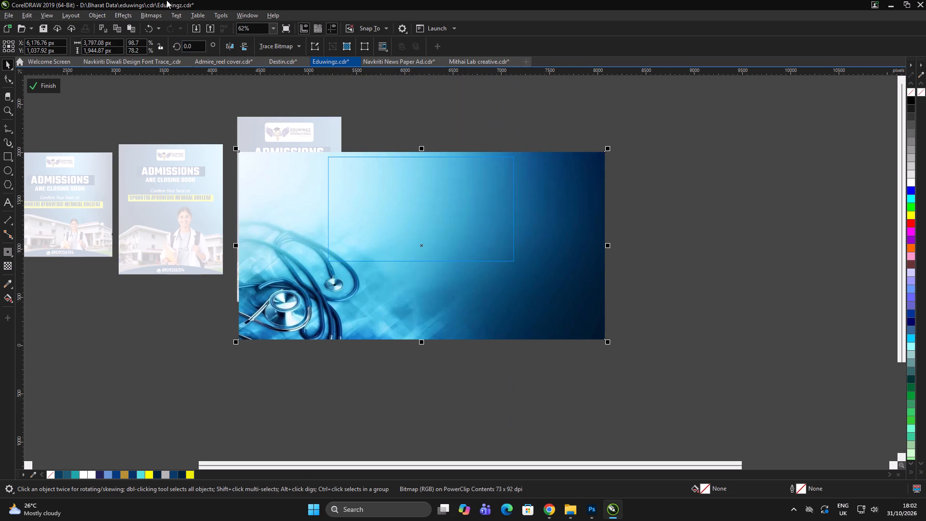
# Scale the background picture to about 3216 x 1647 px and position it to fill the frame with its dark side on the right.
pyautogui.moveTo(608, 344); pyautogui.dragTo(564, 347)
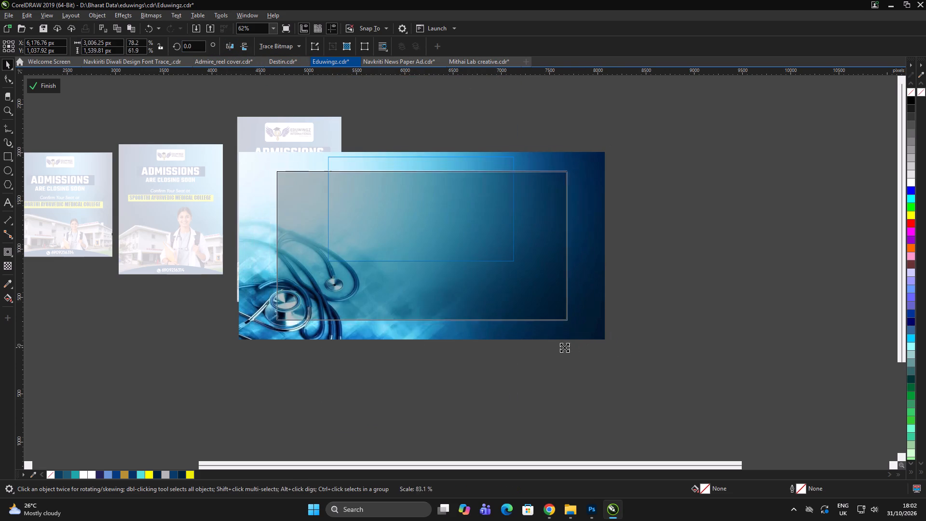
pyautogui.moveTo(564, 347); pyautogui.dragTo(538, 347)
pyautogui.moveTo(462, 279); pyautogui.dragTo(394, 238)
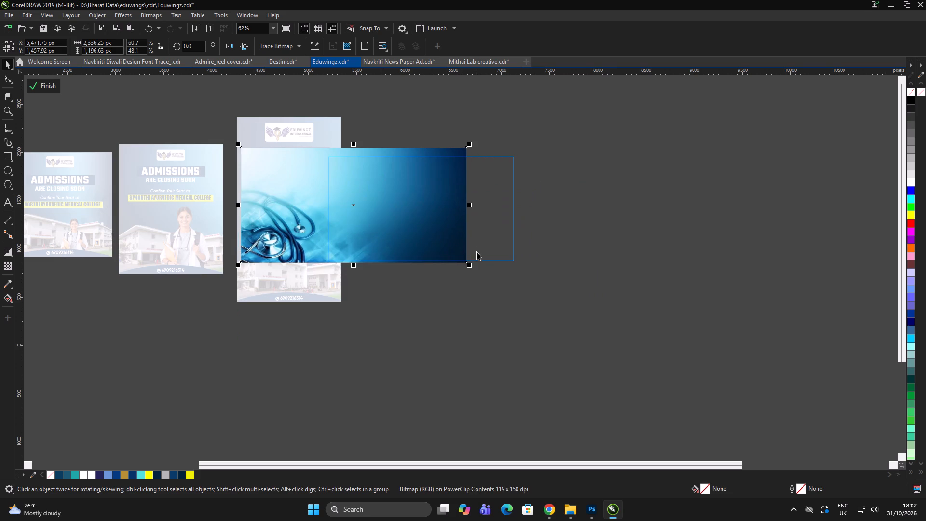
pyautogui.moveTo(471, 267); pyautogui.dragTo(514, 290)
pyautogui.moveTo(477, 237); pyautogui.dragTo(487, 234)
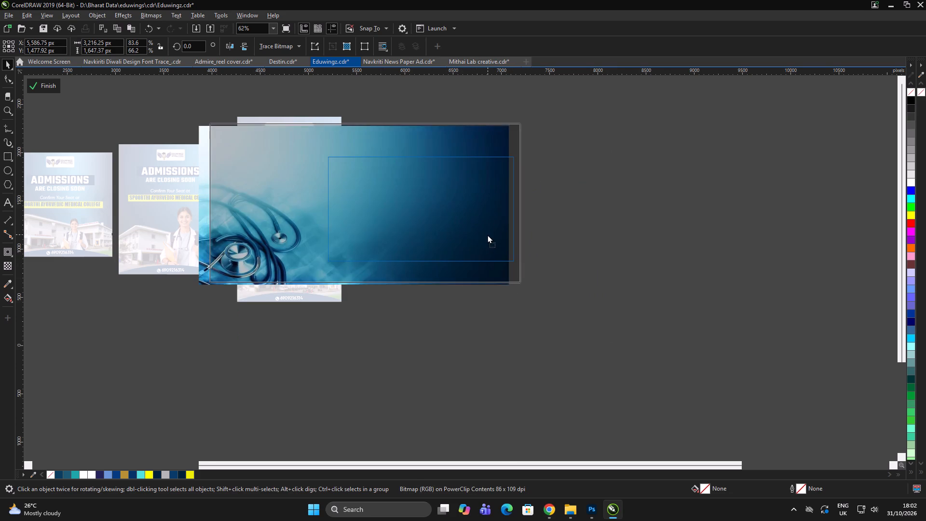
pyautogui.moveTo(487, 234); pyautogui.dragTo(485, 234)
pyautogui.tripleClick(707, 247)
pyautogui.click(51, 90)
pyautogui.click(702, 302)
pyautogui.click(698, 302)
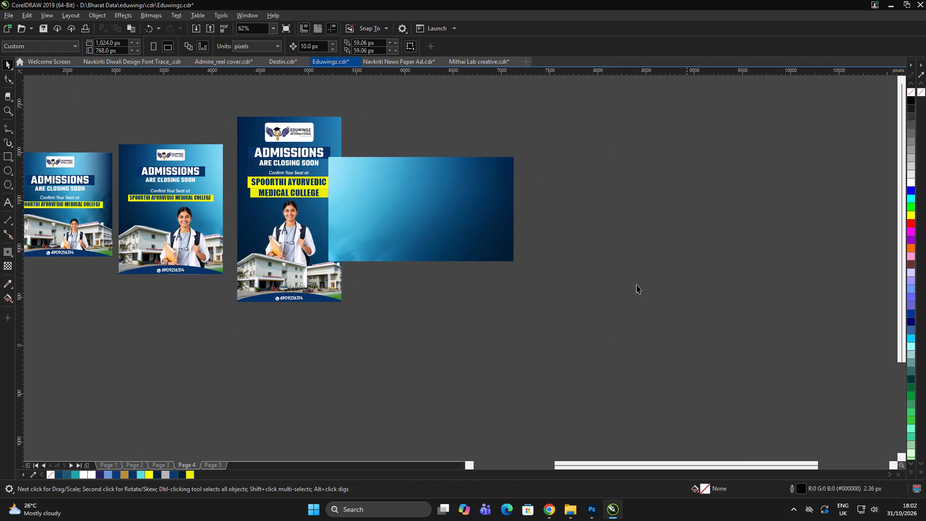
# Move the landscape background frame right, clear of the tall poster.
pyautogui.click(453, 238)
pyautogui.moveTo(425, 231); pyautogui.dragTo(482, 232)
pyautogui.click(542, 317)
# Duplicate the tall poster's logo, admissions heading, "Confirm Your Seat at" line and college name onto the landscape background's left half and group them.
pyautogui.moveTo(230, 108); pyautogui.dragTo(257, 121)
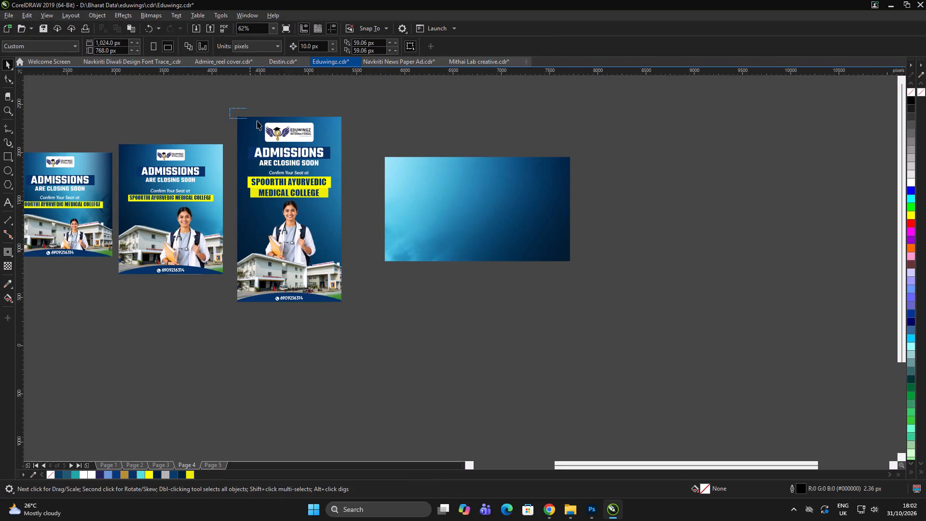
pyautogui.moveTo(257, 121); pyautogui.dragTo(327, 146)
pyautogui.moveTo(380, 99); pyautogui.dragTo(226, 206)
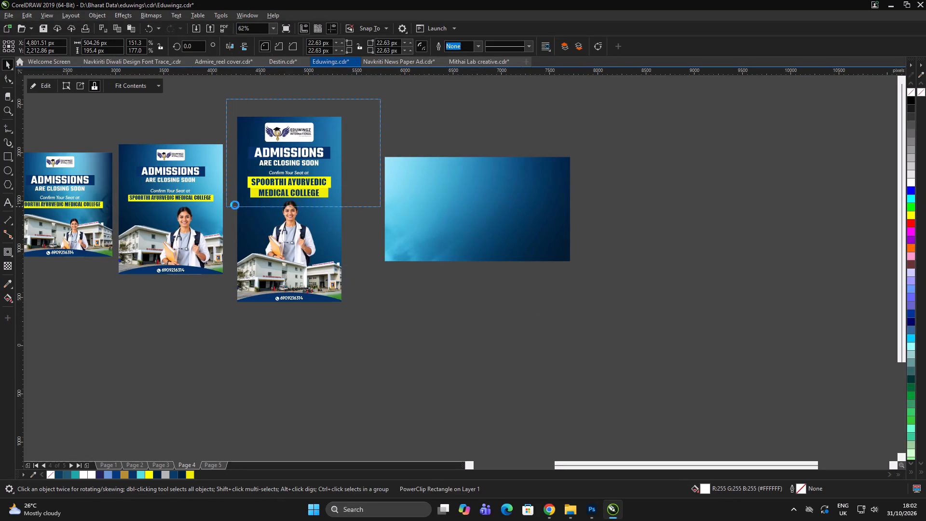
pyautogui.moveTo(298, 127); pyautogui.dragTo(446, 174)
pyautogui.rightClick(446, 174)
pyautogui.scroll(1, 514, 173)
pyautogui.hotkey('ctrl', 'g')
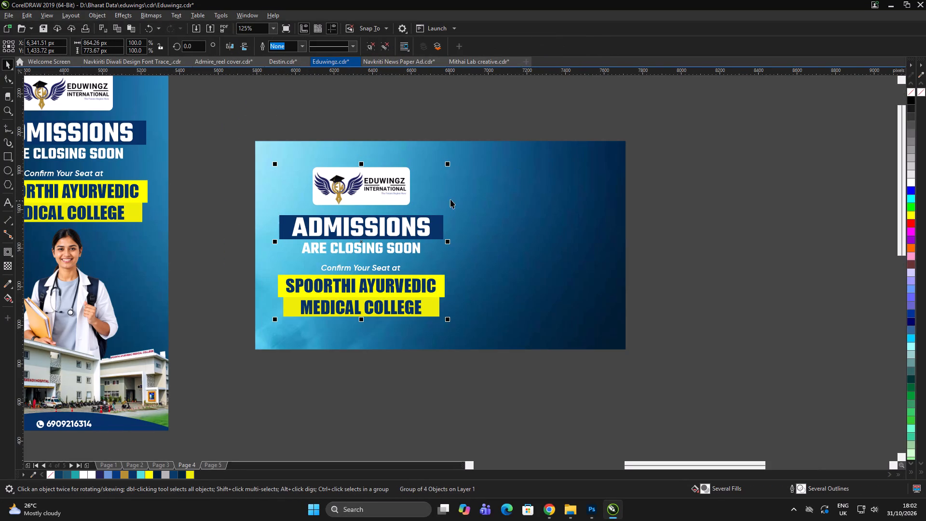
# Enlarge the grouped logo and text slightly on the left half of the landscape poster.
pyautogui.moveTo(451, 165); pyautogui.dragTo(476, 152)
pyautogui.hotkey('ctrl', 'g')
pyautogui.keyDown('shift'); pyautogui.click(523, 219); pyautogui.keyUp('shift')
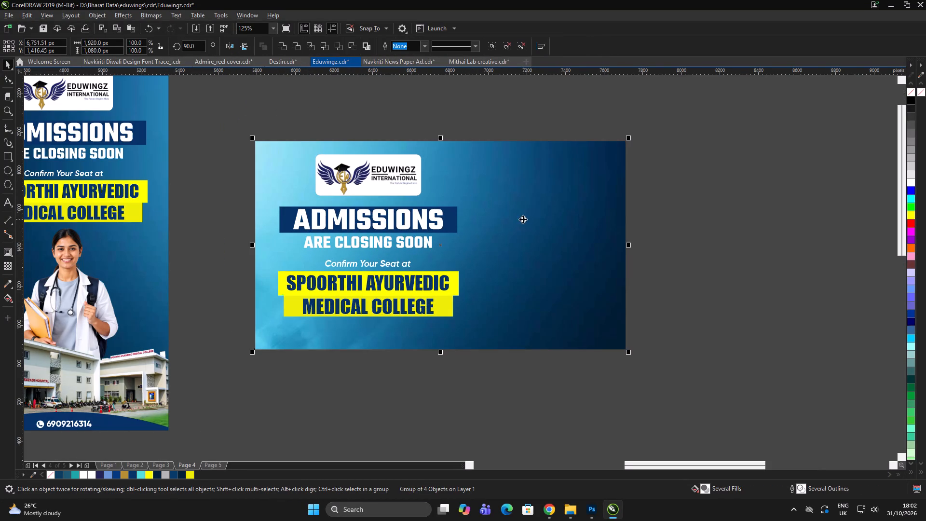
pyautogui.click(706, 209)
# Copy the college building picture out of the tall poster's frame and paste it onto the landscape poster.
pyautogui.scroll(-1, 467, 232)
pyautogui.click(300, 341)
pyautogui.scroll(1, 303, 320)
pyautogui.doubleClick(303, 315)
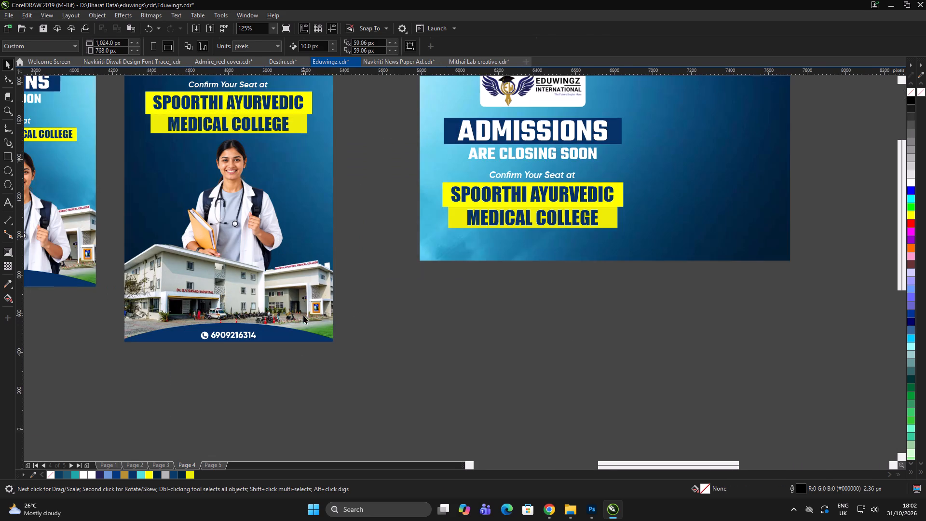
pyautogui.click(315, 310)
pyautogui.hotkey('ctrl', 'c')
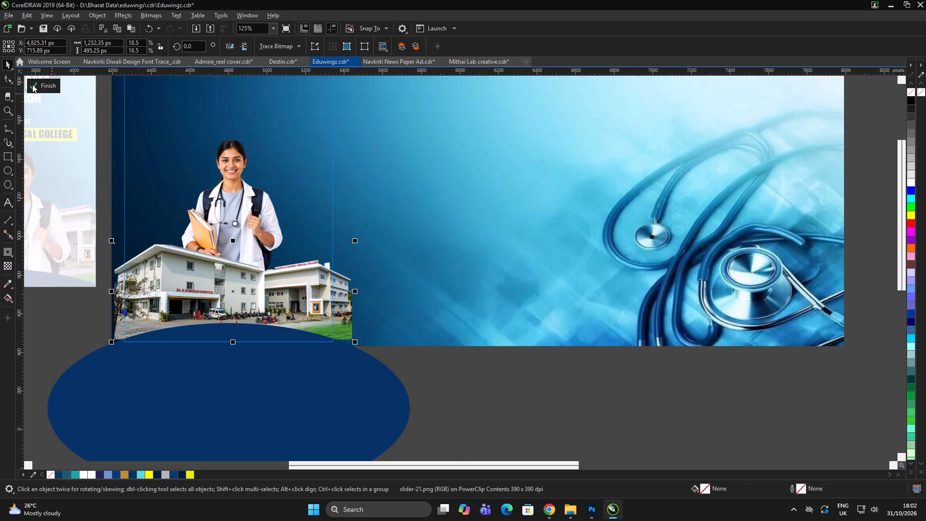
pyautogui.click(33, 82)
pyautogui.scroll(-3, 234, 187)
pyautogui.doubleClick(378, 303)
pyautogui.hotkey('ctrl', 'v')
pyautogui.scroll(1, 310, 177)
pyautogui.moveTo(122, 247); pyautogui.dragTo(138, 247)
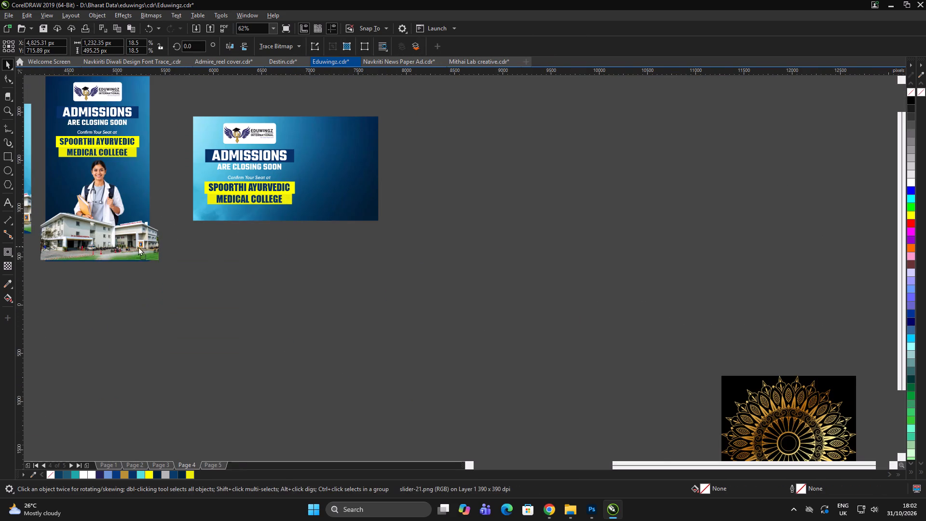
pyautogui.moveTo(138, 247); pyautogui.dragTo(355, 208)
# Position the pasted building picture along the landscape poster's bottom edge, extending past its right side.
pyautogui.scroll(1, 374, 199)
pyautogui.moveTo(419, 247); pyautogui.dragTo(444, 267)
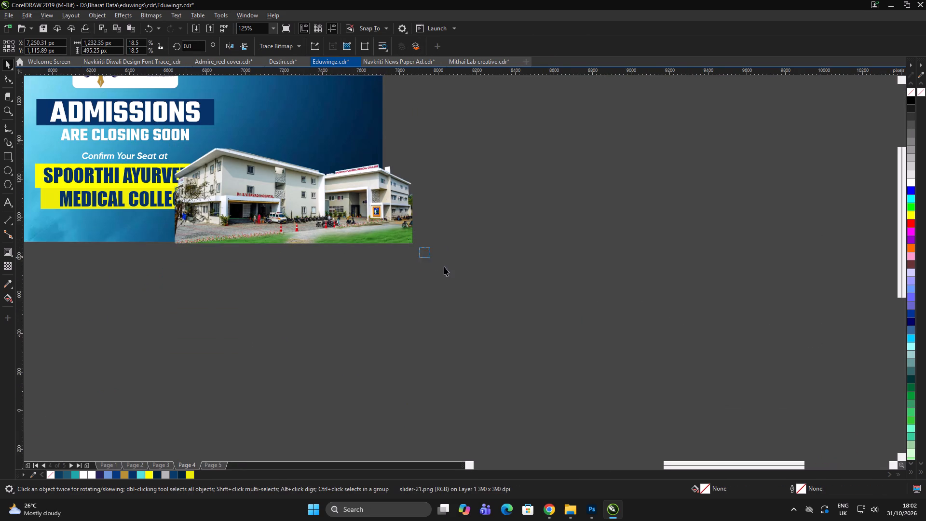
pyautogui.moveTo(444, 267); pyautogui.dragTo(456, 274)
pyautogui.click(407, 235)
pyautogui.moveTo(403, 231); pyautogui.dragTo(339, 337)
pyautogui.scroll(1, 437, 276)
pyautogui.moveTo(251, 309); pyautogui.dragTo(405, 280)
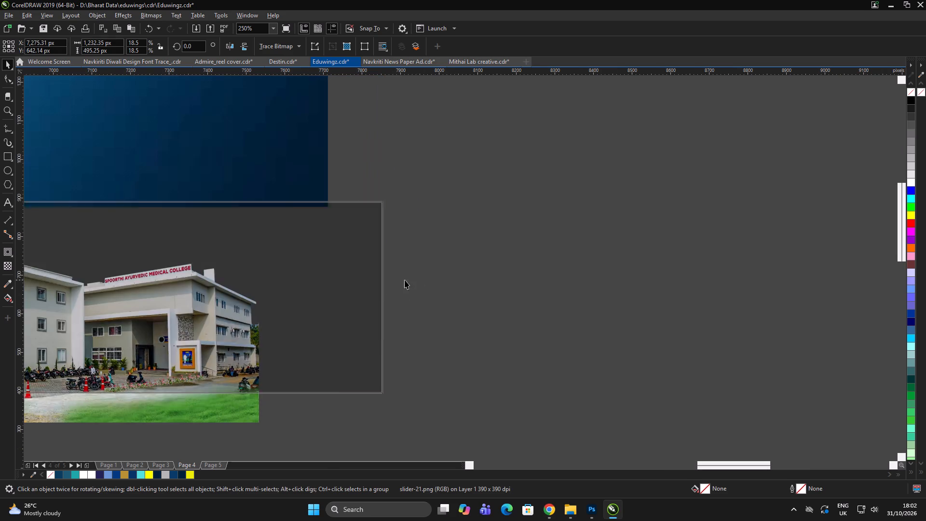
pyautogui.moveTo(405, 280); pyautogui.dragTo(389, 280)
pyautogui.scroll(-1, 401, 294)
pyautogui.moveTo(372, 300); pyautogui.dragTo(380, 211)
pyautogui.scroll(-1, 379, 209)
pyautogui.moveTo(376, 209); pyautogui.dragTo(365, 207)
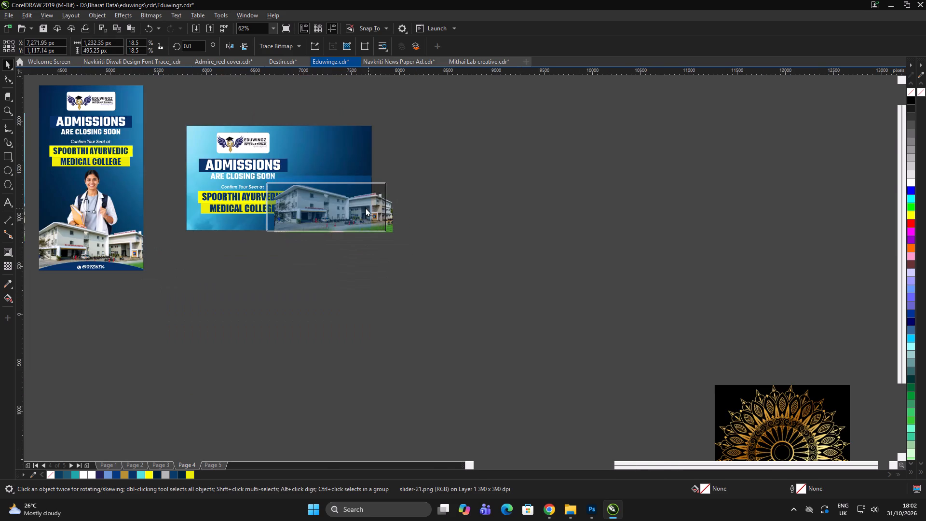
pyautogui.moveTo(365, 207); pyautogui.dragTo(364, 207)
# PowerClip the building picture inside the landscape background frame, behind the text.
pyautogui.scroll(1, 358, 200)
pyautogui.rightClick(360, 202)
pyautogui.click(407, 342)
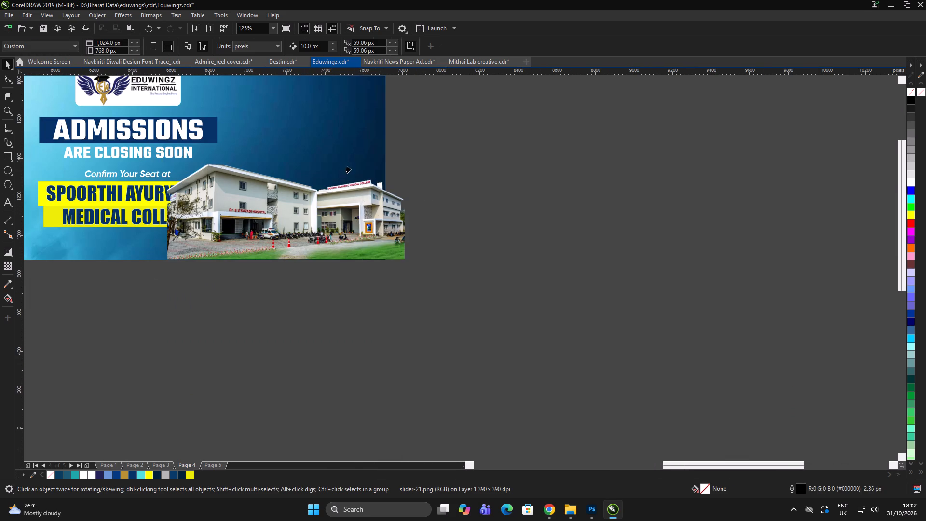
pyautogui.click(348, 164)
pyautogui.doubleClick(547, 193)
pyautogui.click(461, 285)
pyautogui.click(333, 128)
pyautogui.scroll(-1, 414, 217)
pyautogui.click(470, 232)
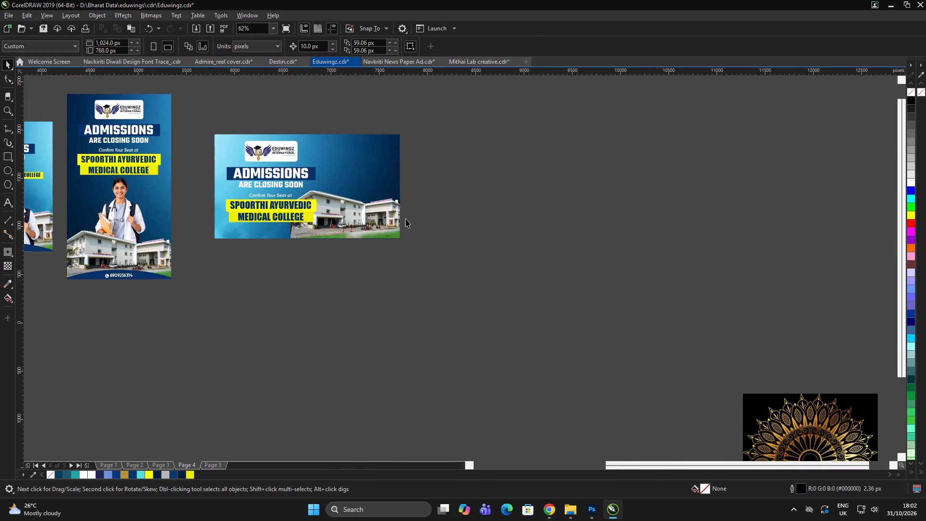
# Shift the clipped building picture slightly right and down inside the landscape frame.
pyautogui.scroll(1, 321, 209)
pyautogui.click(352, 335)
pyautogui.click(354, 330)
pyautogui.moveTo(379, 295); pyautogui.dragTo(122, 187)
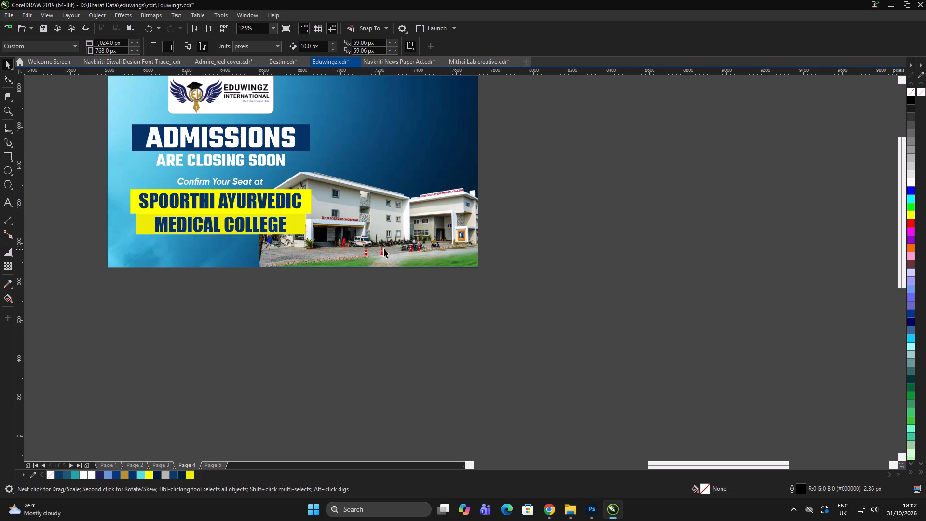
pyautogui.keyDown('alt'); pyautogui.click(389, 245); pyautogui.keyUp('alt')
pyautogui.moveTo(412, 237); pyautogui.dragTo(415, 233)
pyautogui.moveTo(436, 231); pyautogui.dragTo(313, 229)
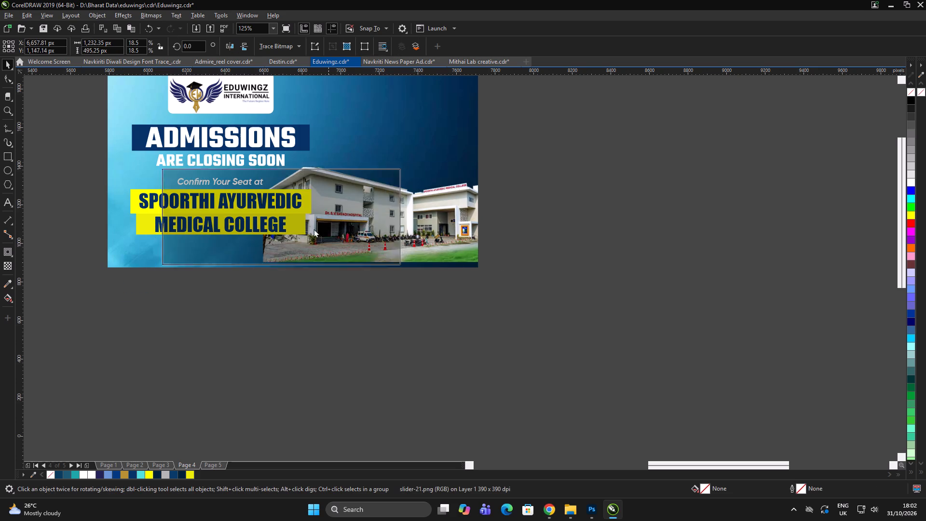
pyautogui.moveTo(313, 229); pyautogui.dragTo(309, 240)
pyautogui.hotkey('ctrl', 'z')
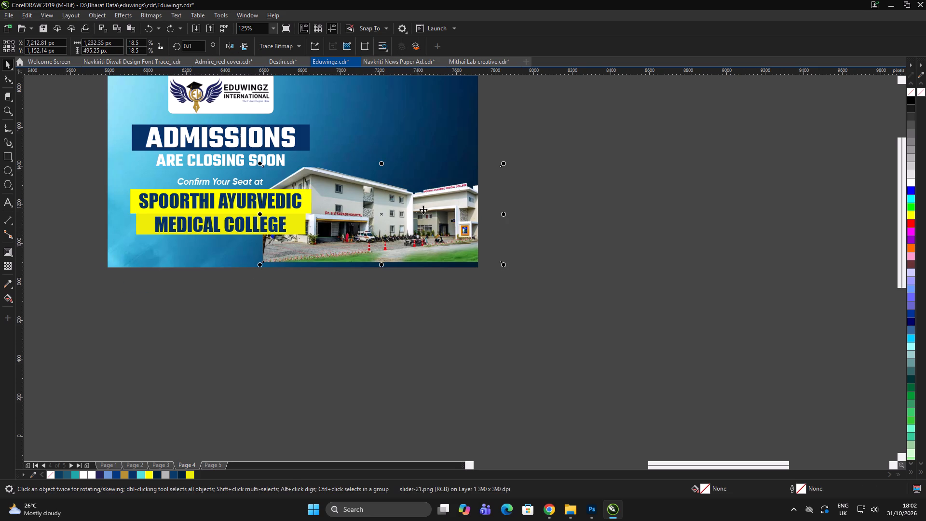
pyautogui.moveTo(422, 208); pyautogui.dragTo(430, 217)
pyautogui.doubleClick(586, 257)
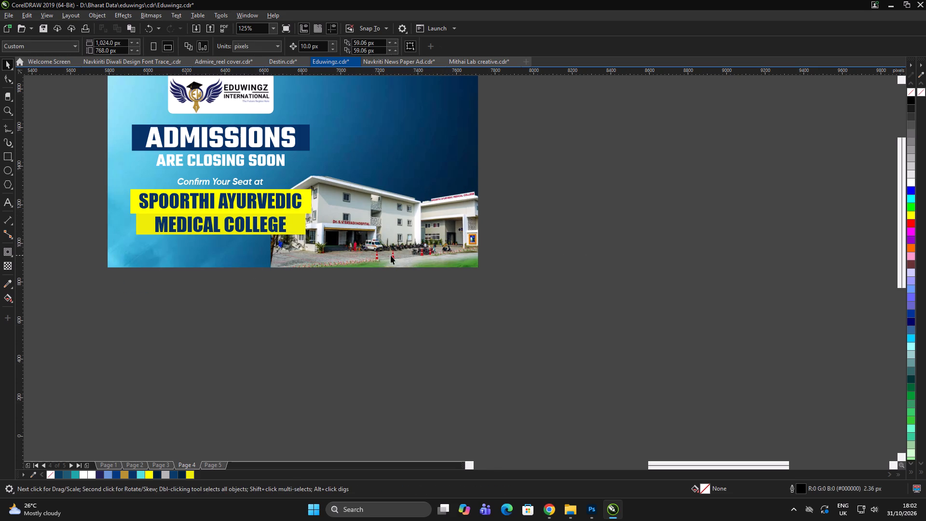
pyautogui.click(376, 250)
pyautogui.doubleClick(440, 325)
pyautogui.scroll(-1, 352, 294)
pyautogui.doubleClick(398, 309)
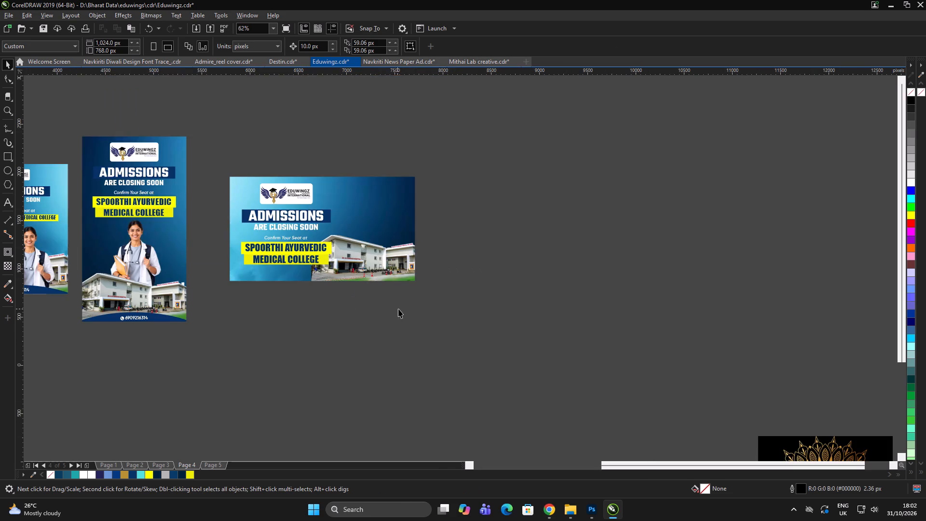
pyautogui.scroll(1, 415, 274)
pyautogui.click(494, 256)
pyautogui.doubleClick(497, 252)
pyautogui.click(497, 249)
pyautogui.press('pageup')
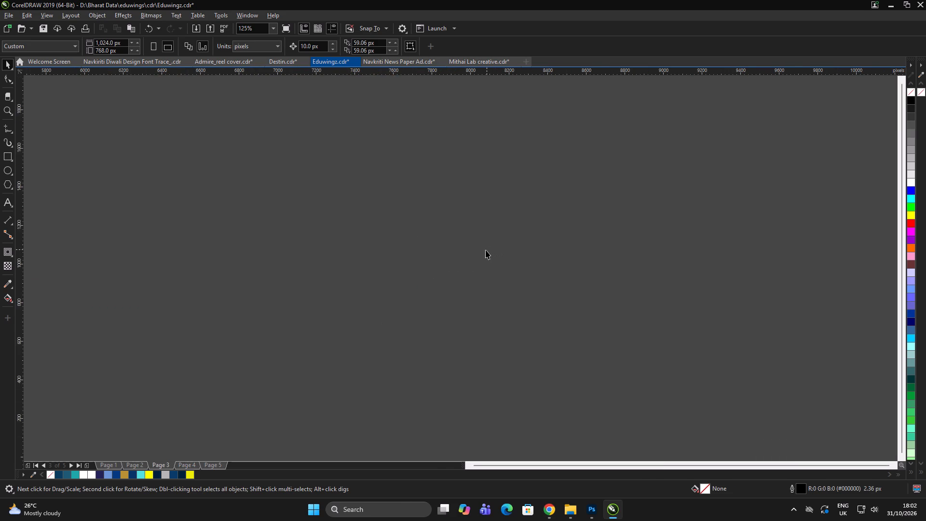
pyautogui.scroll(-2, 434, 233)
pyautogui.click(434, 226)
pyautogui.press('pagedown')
# Copy the student picture from inside the tall poster's frame and leave the frame's contents.
pyautogui.scroll(1, 300, 235)
pyautogui.doubleClick(282, 237)
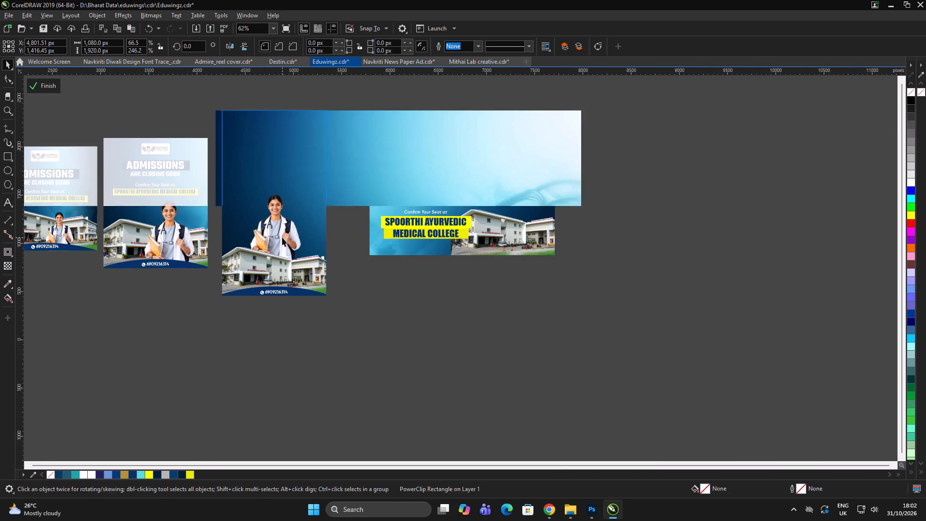
pyautogui.click(283, 237)
pyautogui.hotkey('ctrl', 'c')
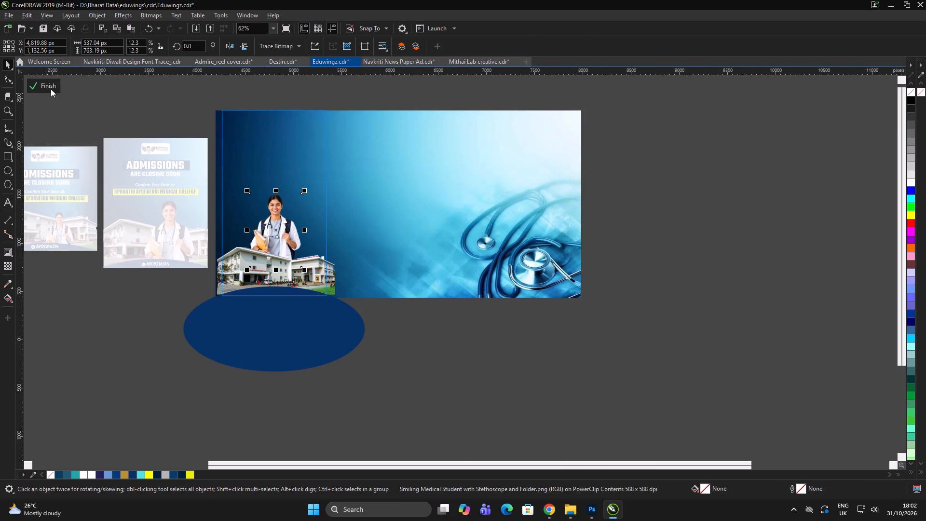
pyautogui.click(51, 88)
pyautogui.click(131, 394)
pyautogui.click(134, 389)
pyautogui.click(142, 388)
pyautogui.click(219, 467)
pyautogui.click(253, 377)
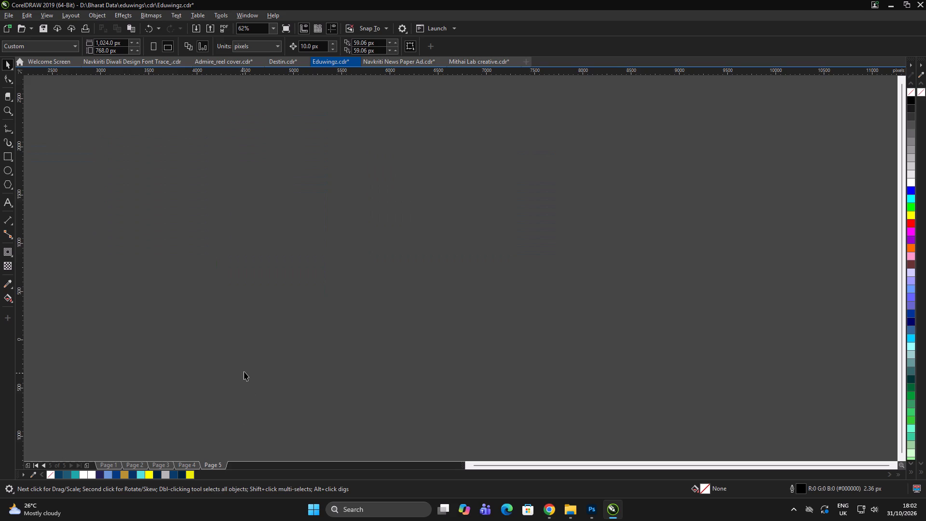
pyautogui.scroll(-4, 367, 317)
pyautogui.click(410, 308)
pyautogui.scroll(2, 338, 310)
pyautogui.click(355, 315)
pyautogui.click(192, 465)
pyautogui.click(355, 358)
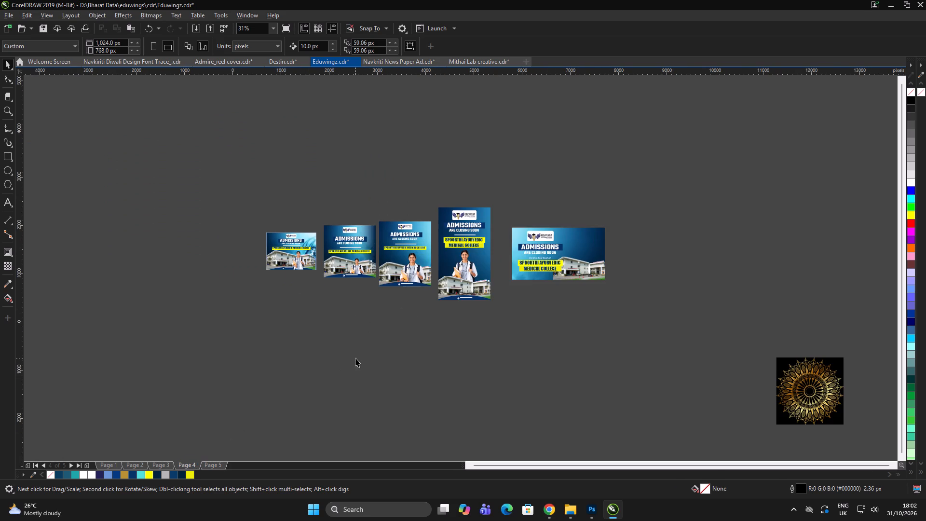
# Paste the student picture and place it on the landscape poster's right half, overlapping the building.
pyautogui.click(360, 358)
pyautogui.click(453, 358)
pyautogui.hotkey('ctrl', 'v')
pyautogui.scroll(1, 488, 256)
pyautogui.moveTo(440, 282); pyautogui.dragTo(685, 240)
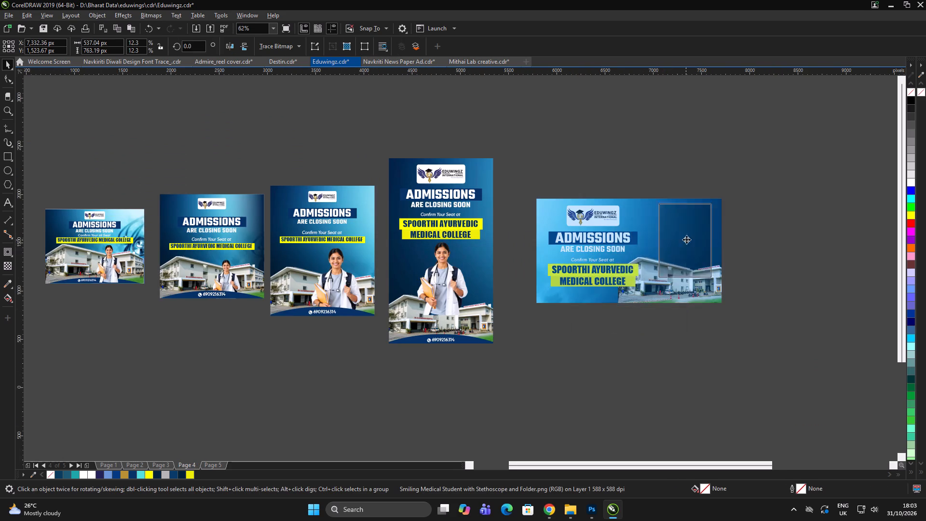
pyautogui.scroll(2, 711, 237)
pyautogui.scroll(-1, 457, 239)
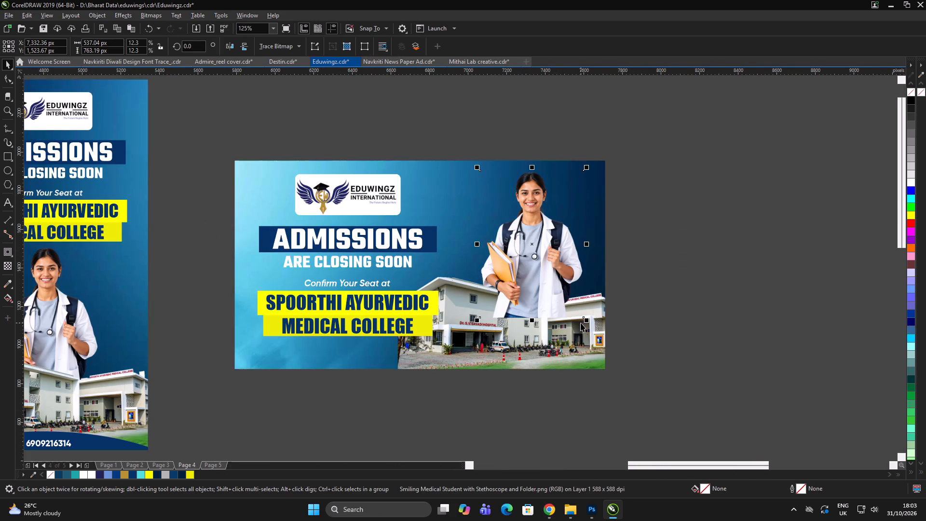
# PowerClip the student picture inside the landscape background frame.
pyautogui.doubleClick(646, 272)
pyautogui.click(504, 244)
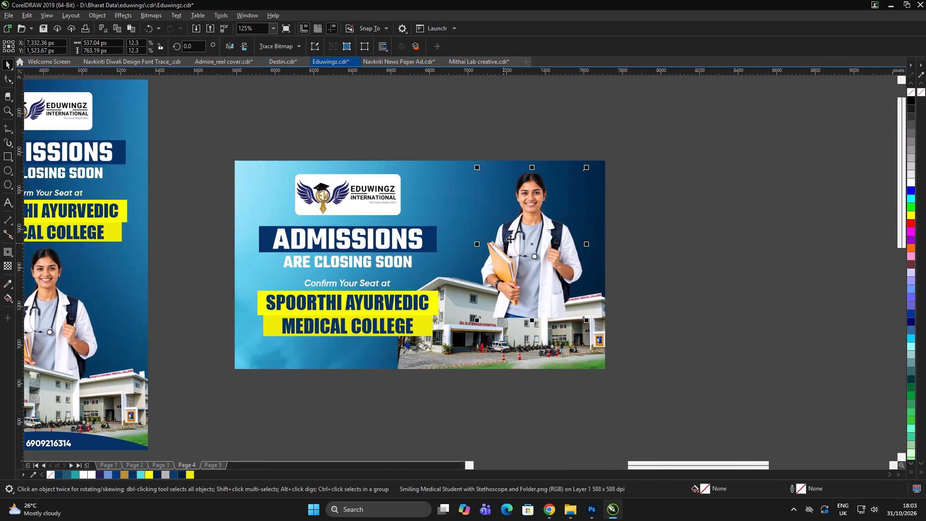
pyautogui.rightClick(515, 232)
pyautogui.click(557, 354)
pyautogui.click(450, 197)
pyautogui.click(626, 243)
# Inside the landscape frame, bring the building picture to the front of the student picture.
pyautogui.doubleClick(528, 258)
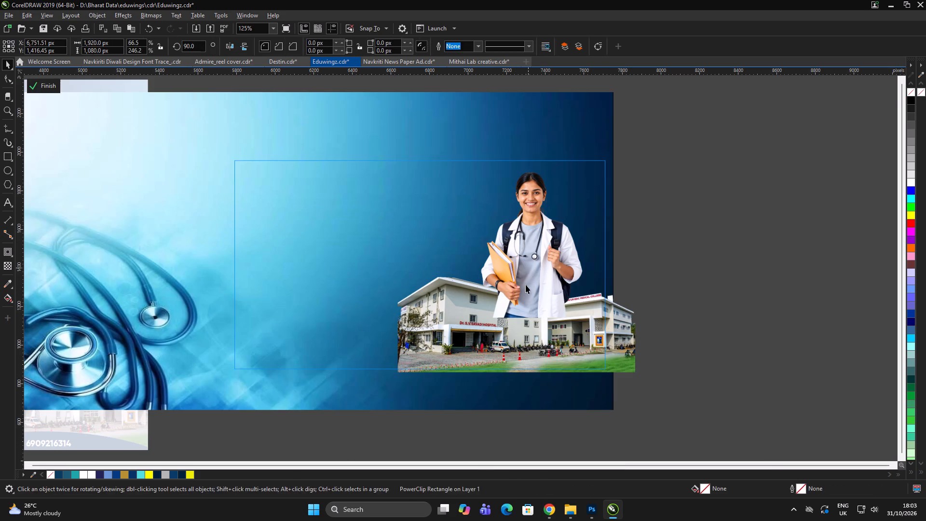
pyautogui.click(464, 361)
pyautogui.hotkey('shift', 'pageup')
pyautogui.doubleClick(757, 286)
pyautogui.moveTo(754, 282); pyautogui.dragTo(722, 271)
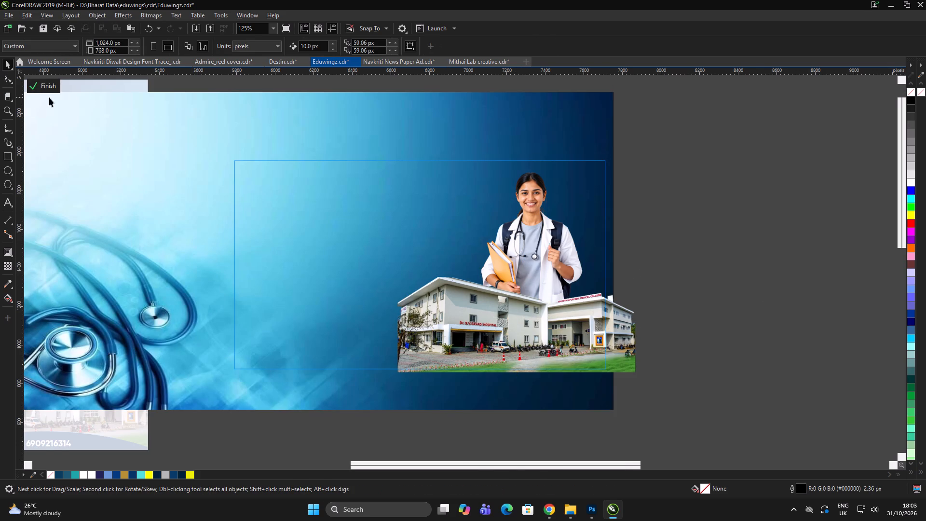
pyautogui.click(53, 83)
pyautogui.doubleClick(674, 154)
# Move the grouped logo, heading and college name slightly left and down on the landscape poster.
pyautogui.scroll(1, 445, 368)
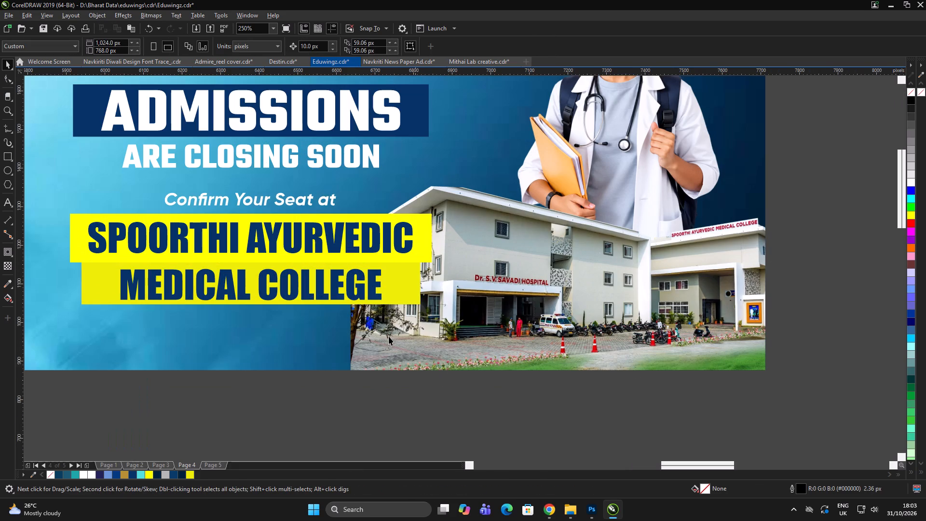
pyautogui.click(391, 340)
pyautogui.scroll(-3, 362, 306)
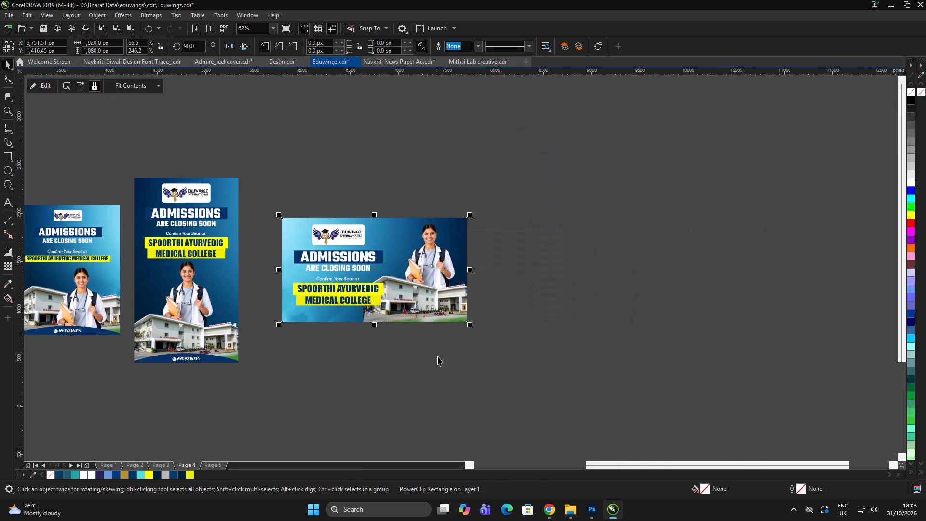
pyautogui.doubleClick(437, 356)
pyautogui.scroll(1, 354, 296)
pyautogui.moveTo(203, 128); pyautogui.dragTo(458, 321)
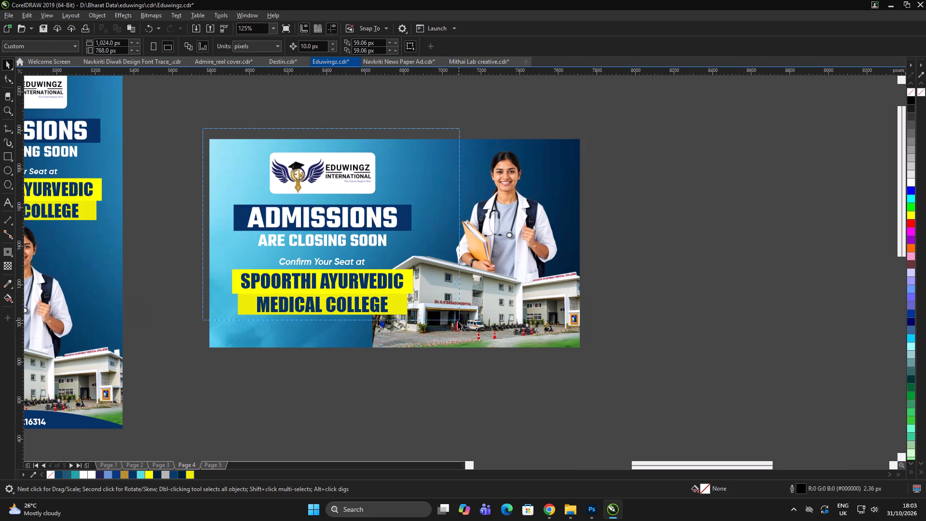
pyautogui.moveTo(458, 321); pyautogui.dragTo(448, 332)
pyautogui.scroll(1, 374, 297)
pyautogui.moveTo(395, 285); pyautogui.dragTo(382, 287)
pyautogui.moveTo(390, 275); pyautogui.dragTo(387, 280)
pyautogui.scroll(-1, 366, 273)
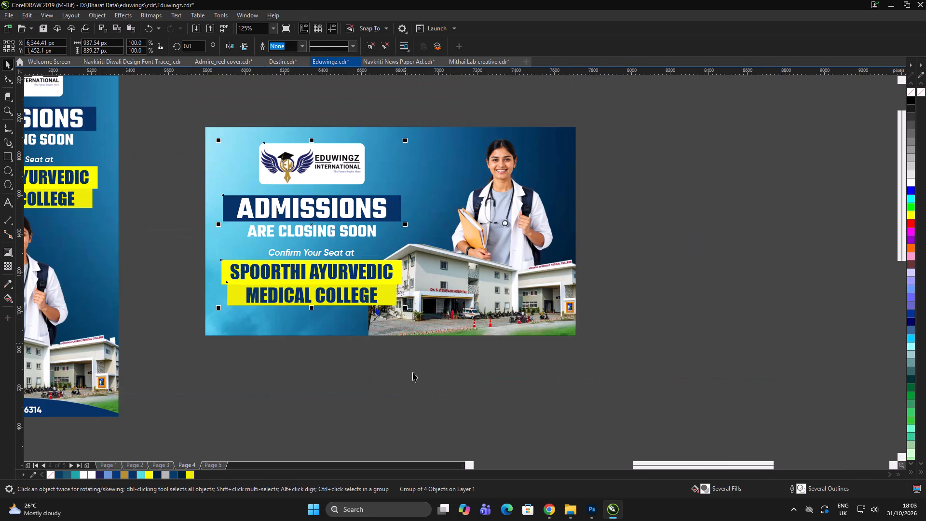
pyautogui.doubleClick(412, 381)
# Fade the building picture's left edge into the landscape background with a fountain transparency.
pyautogui.scroll(1, 394, 319)
pyautogui.tripleClick(396, 317)
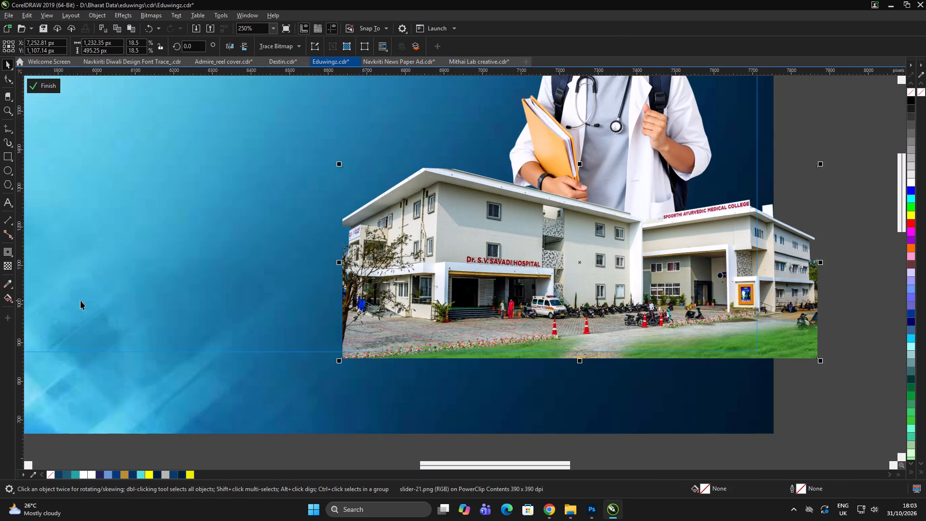
pyautogui.click(6, 265)
pyautogui.keyDown('shift'); pyautogui.moveTo(382, 327); pyautogui.dragTo(344, 325); pyautogui.keyUp('shift')
pyautogui.press('space')
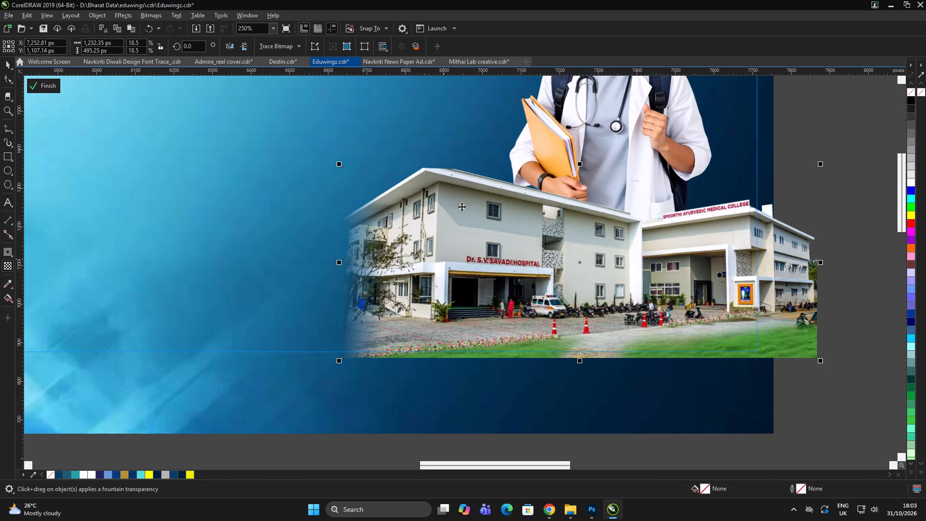
pyautogui.click(43, 87)
pyautogui.scroll(-3, 383, 288)
pyautogui.doubleClick(506, 384)
pyautogui.click(511, 384)
pyautogui.click(514, 381)
pyautogui.click(524, 378)
# Group all objects of the finished landscape poster.
pyautogui.moveTo(700, 386); pyautogui.dragTo(690, 379)
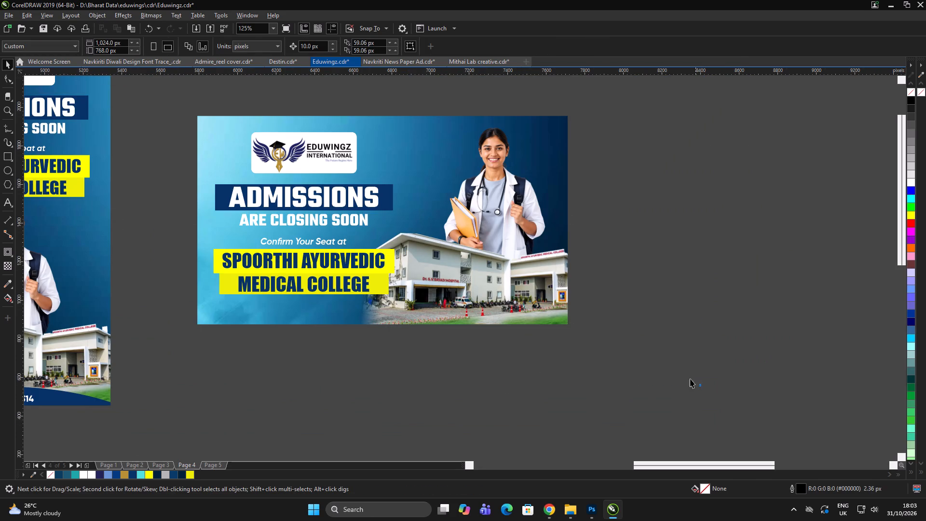
pyautogui.moveTo(690, 379); pyautogui.dragTo(117, 75)
pyautogui.keyDown('ctrl'); pyautogui.scroll(-2, 471, 248); pyautogui.keyUp('ctrl')
pyautogui.hotkey('ctrl', 'g')
pyautogui.click(607, 240)
pyautogui.scroll(-2, 503, 217)
pyautogui.doubleClick(594, 227)
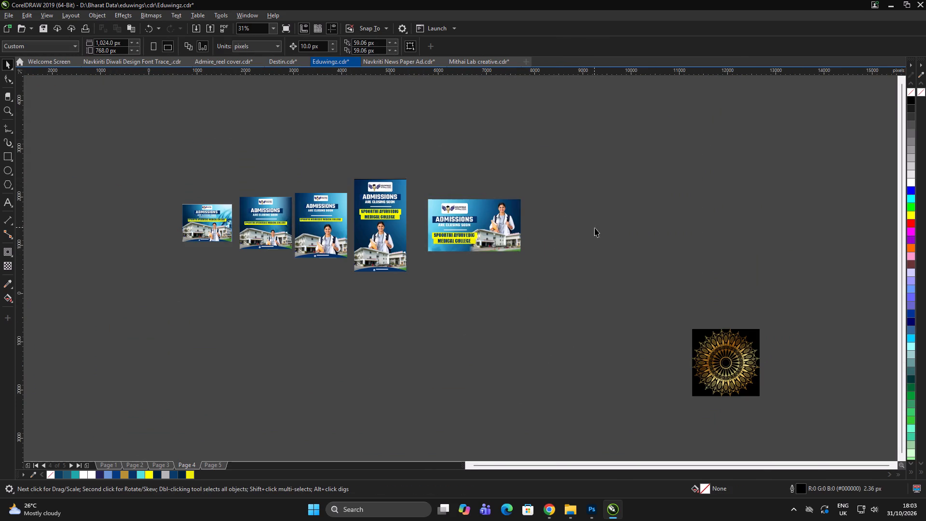
pyautogui.moveTo(596, 227); pyautogui.dragTo(591, 229)
# Group all objects of the square 1080 x 1080 px admissions poster.
pyautogui.scroll(2, 278, 211)
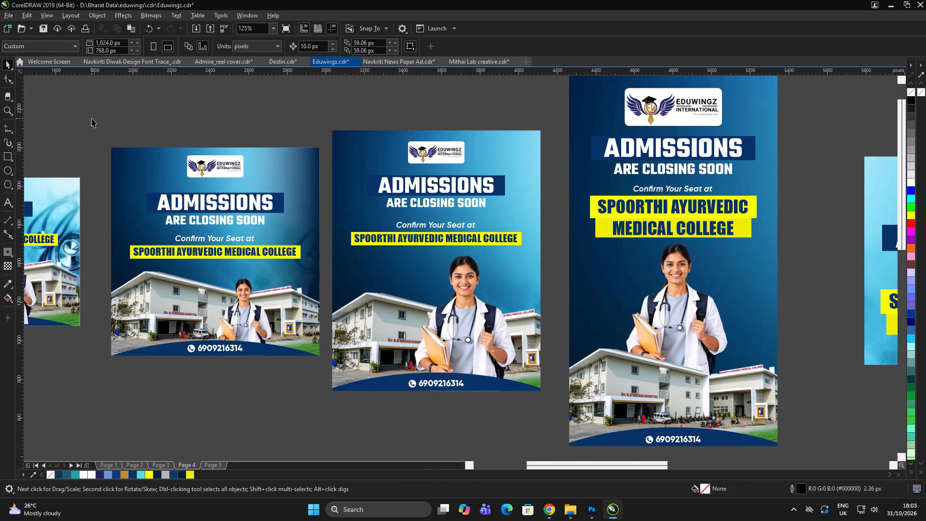
pyautogui.moveTo(92, 118); pyautogui.dragTo(326, 367)
pyautogui.hotkey('ctrl', 'g')
pyautogui.keyDown('ctrl'); pyautogui.click(304, 390); pyautogui.keyUp('ctrl')
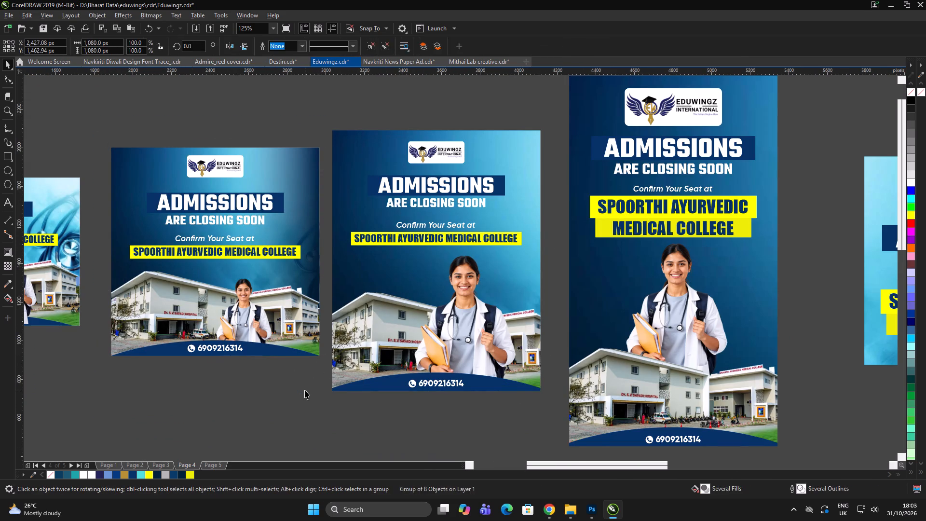
pyautogui.click(307, 389)
# Start exporting only the grouped square poster as a JPG bitmap.
pyautogui.click(275, 333)
pyautogui.hotkey('ctrl', 'e')
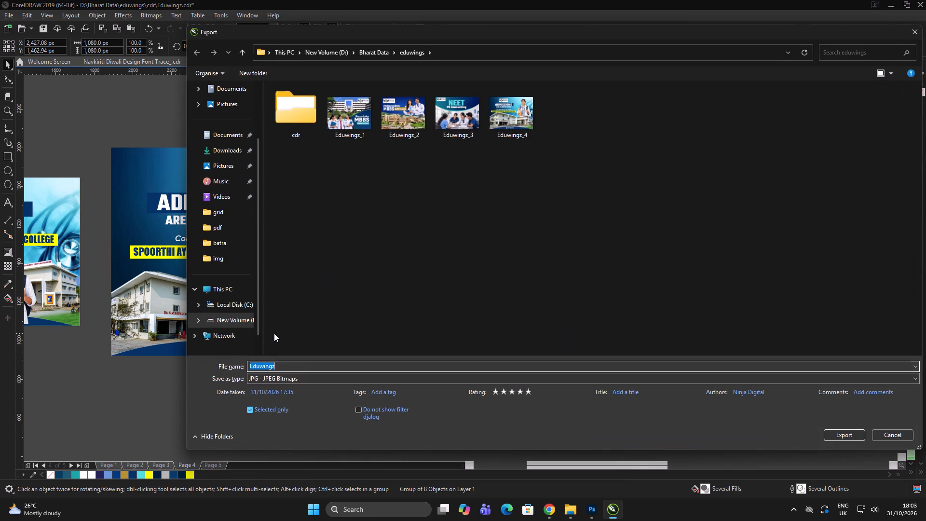
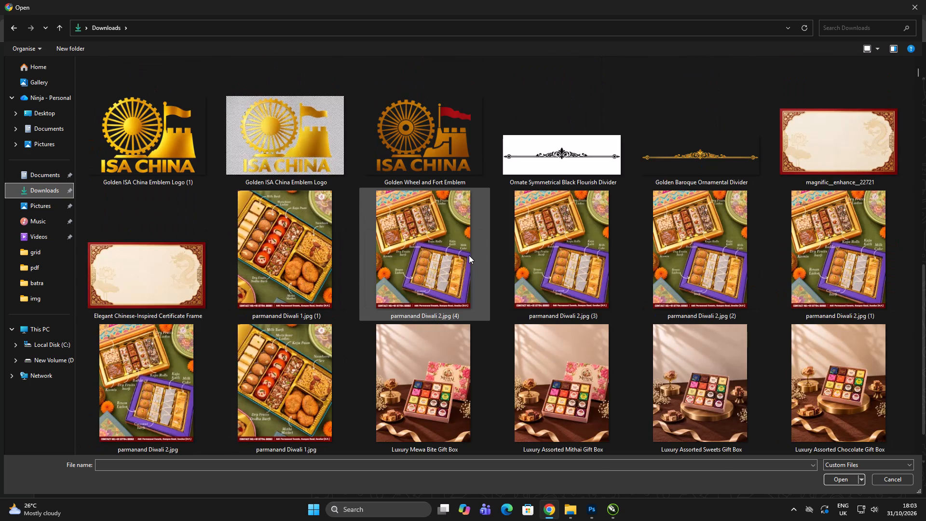
# In Chrome's file-open dialog, browse to the Destin folder inside Bharat Data on New Volume (D:).
pyautogui.scroll(20, 470, 254)
pyautogui.scroll(7, 470, 254)
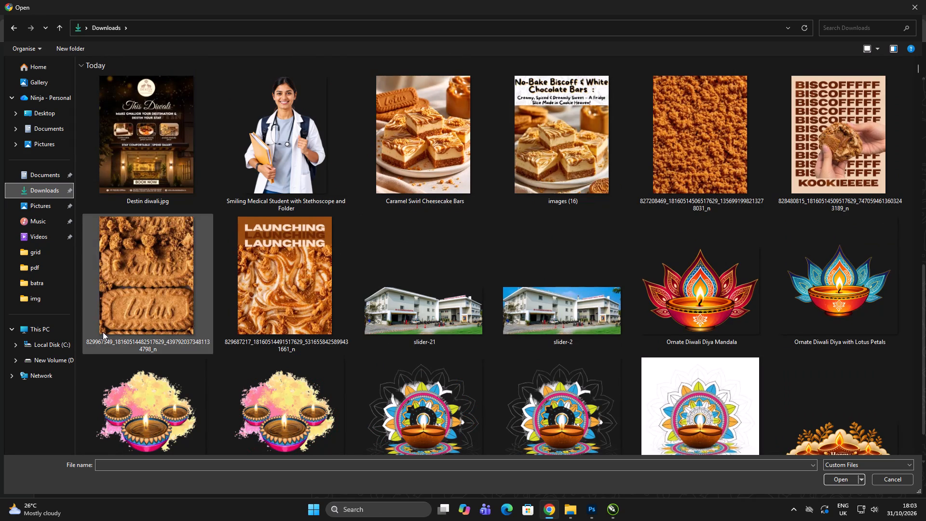
pyautogui.click(66, 360)
pyautogui.click(118, 94)
pyautogui.moveTo(119, 94); pyautogui.dragTo(121, 99)
pyautogui.click(166, 139)
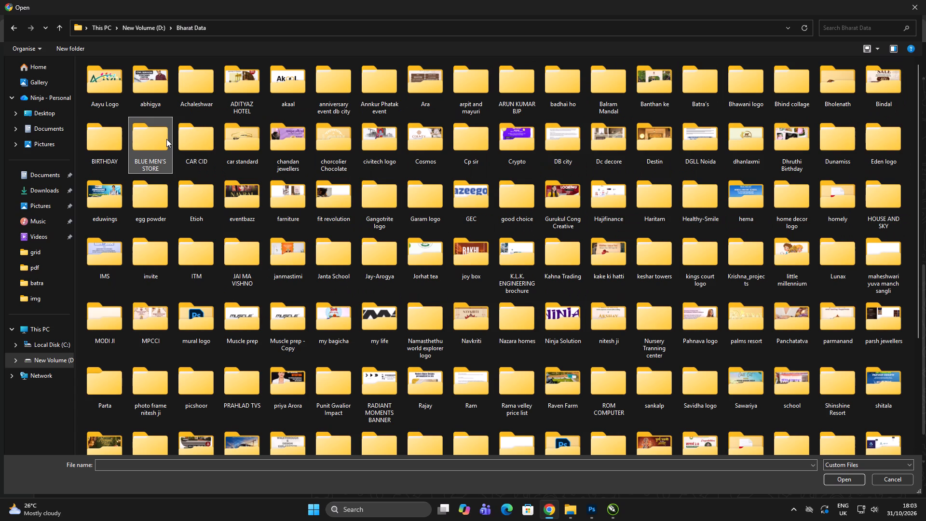
pyautogui.write('des')
pyautogui.doubleClick(648, 151)
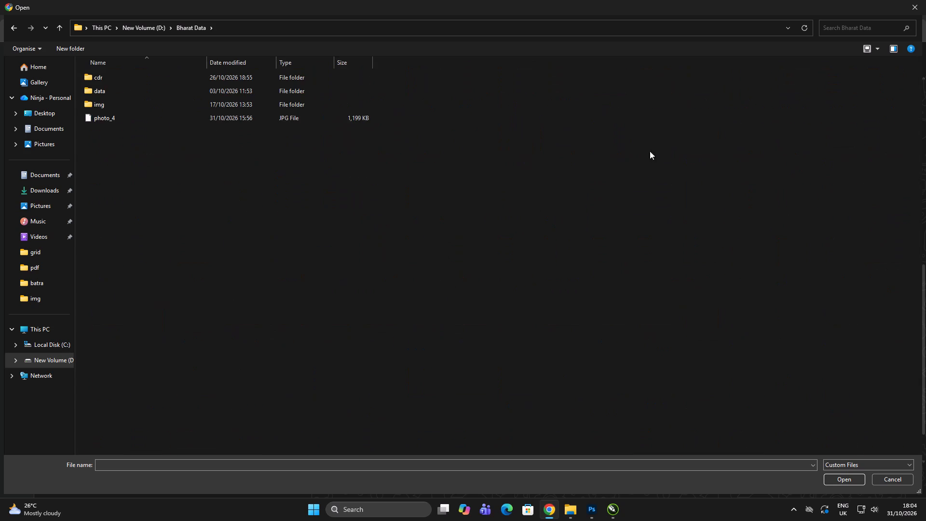
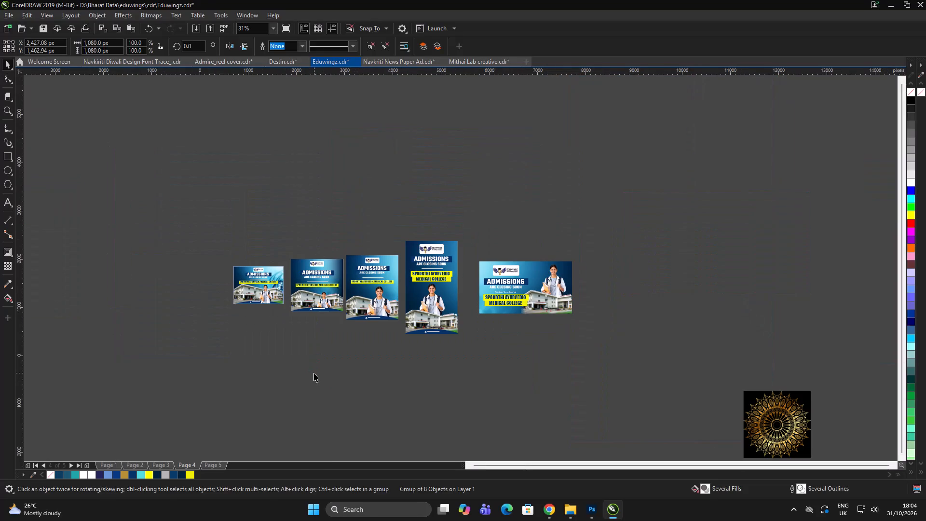
# Group all the objects of the square 1080 × 1080 px admissions poster.
pyautogui.click(318, 371)
pyautogui.moveTo(441, 370); pyautogui.dragTo(463, 370)
pyautogui.moveTo(566, 369); pyautogui.dragTo(571, 369)
pyautogui.scroll(1, 550, 315)
pyautogui.click(651, 302)
pyautogui.doubleClick(671, 297)
pyautogui.doubleClick(674, 295)
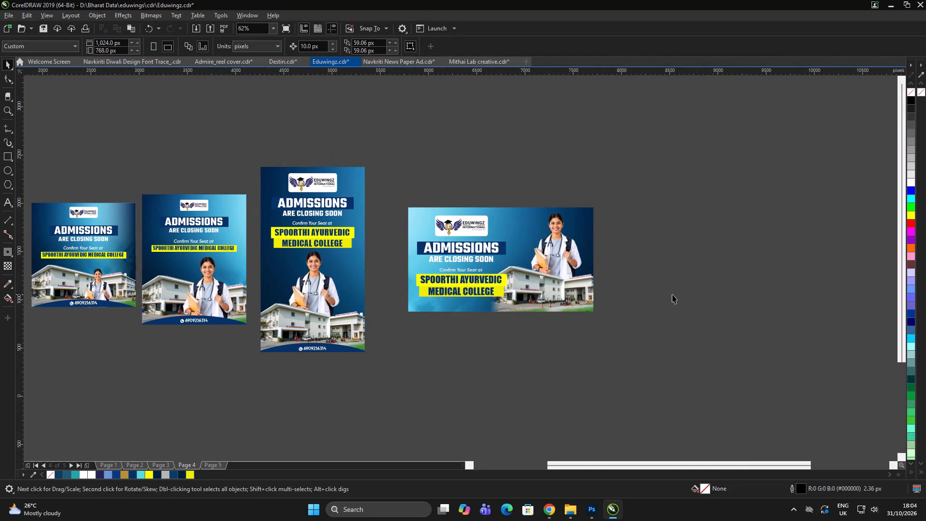
pyautogui.scroll(-1, 699, 273)
pyautogui.scroll(1, 413, 267)
pyautogui.moveTo(304, 178); pyautogui.dragTo(436, 313)
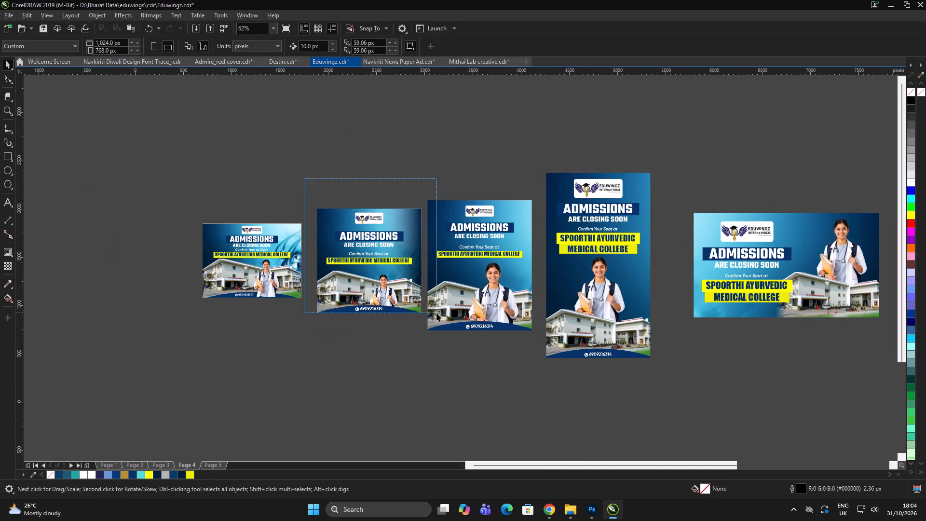
pyautogui.moveTo(436, 313); pyautogui.dragTo(422, 322)
pyautogui.hotkey('ctrl', 'g')
pyautogui.keyDown('ctrl'); pyautogui.click(404, 370); pyautogui.keyUp('ctrl')
# Try to export the grouped square poster as a JPG named Eduwingz_Ad_1:1 in the eduwings folder.
pyautogui.click(364, 265)
pyautogui.hotkey('ctrl', 'e')
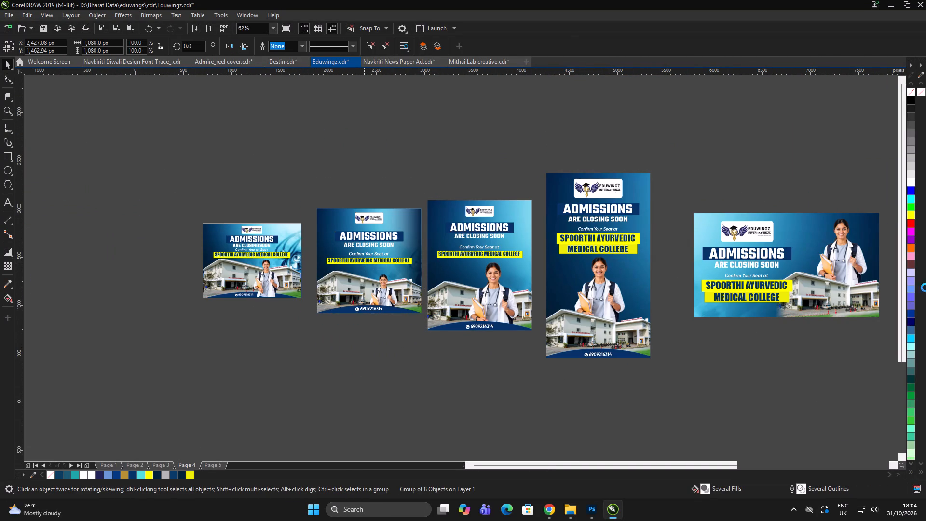
pyautogui.scroll(-9, 199, 243)
pyautogui.click(508, 115)
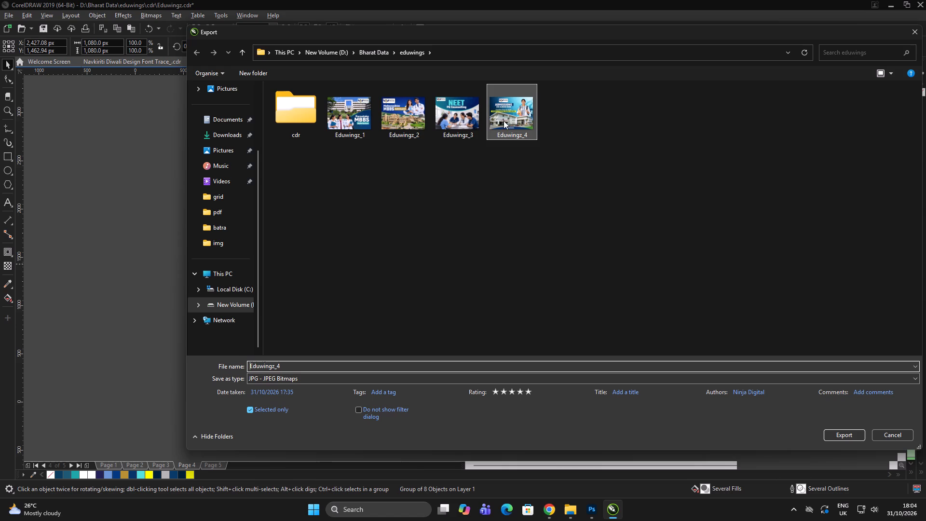
pyautogui.tripleClick(312, 365)
pyautogui.press('BackSpace')
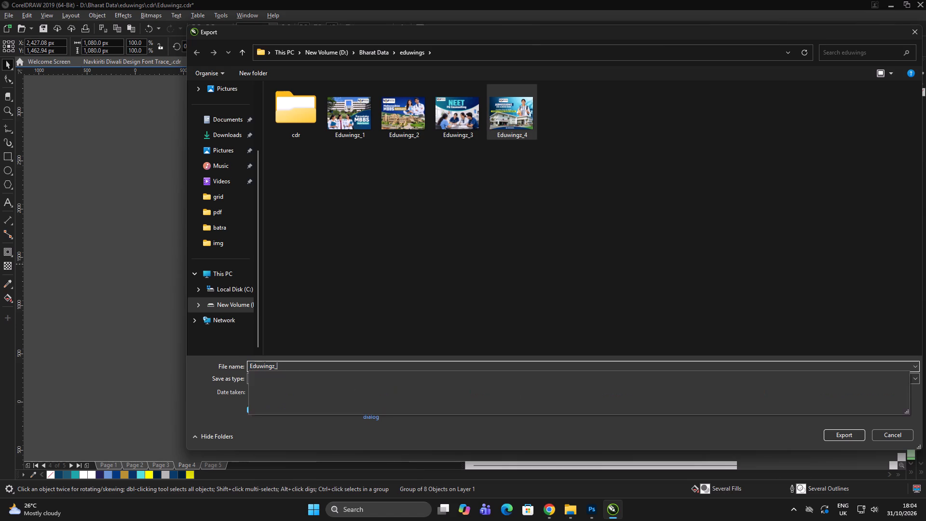
pyautogui.write('AS')
pyautogui.press('BackSpace')
pyautogui.press('s')
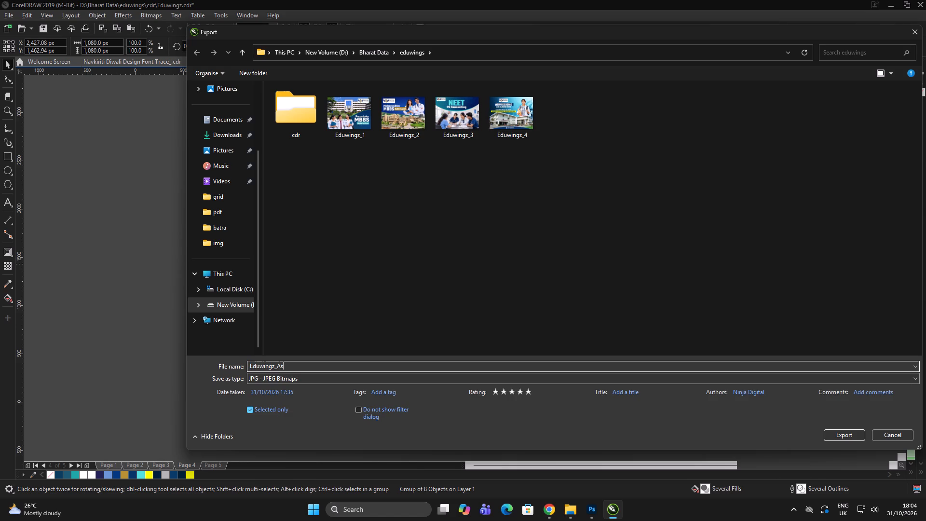
pyautogui.press('BackSpace')
pyautogui.hotkey('shift', 's')
pyautogui.press('BackSpace')
pyautogui.press('d')
pyautogui.hotkey('shift', '_')
pyautogui.write('1:1')
pyautogui.hotkey('ctrl', 'a')
pyautogui.hotkey('ctrl', 'c')
pyautogui.press('Return')
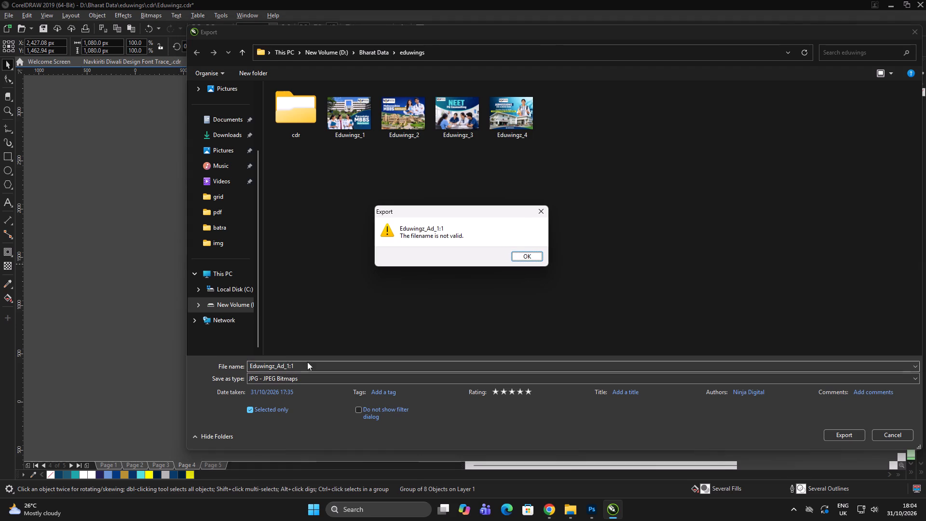
pyautogui.click(545, 210)
# Correct the square poster's export file name to Eduwingz_Ad_1.1 and proceed to the JPEG export settings.
pyautogui.doubleClick(313, 364)
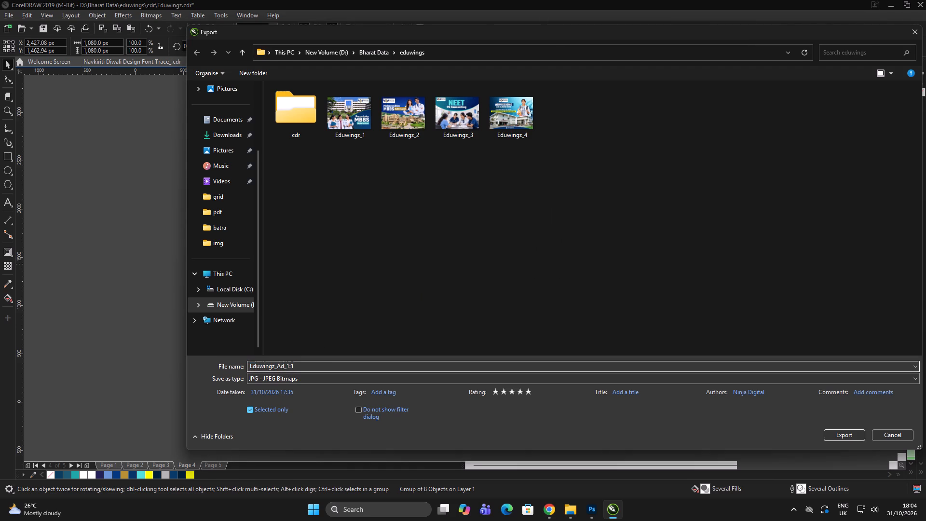
pyautogui.press('BackSpace')
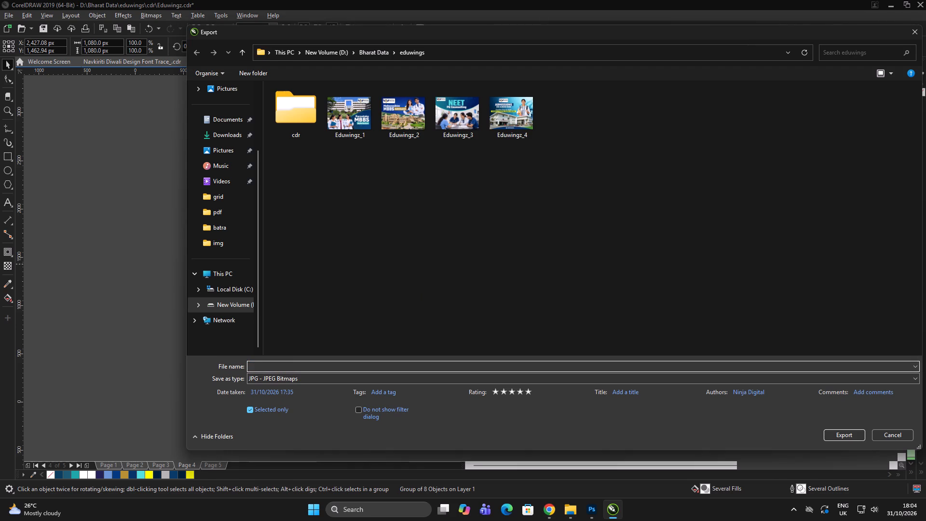
pyautogui.hotkey('ctrl', 'z')
pyautogui.press('Right')
pyautogui.press('BackSpace')
pyautogui.press('BackSpace')
pyautogui.write('.1')
pyautogui.hotkey('ctrl', 'a')
pyautogui.hotkey('ctrl', 'c')
pyautogui.press('Return')
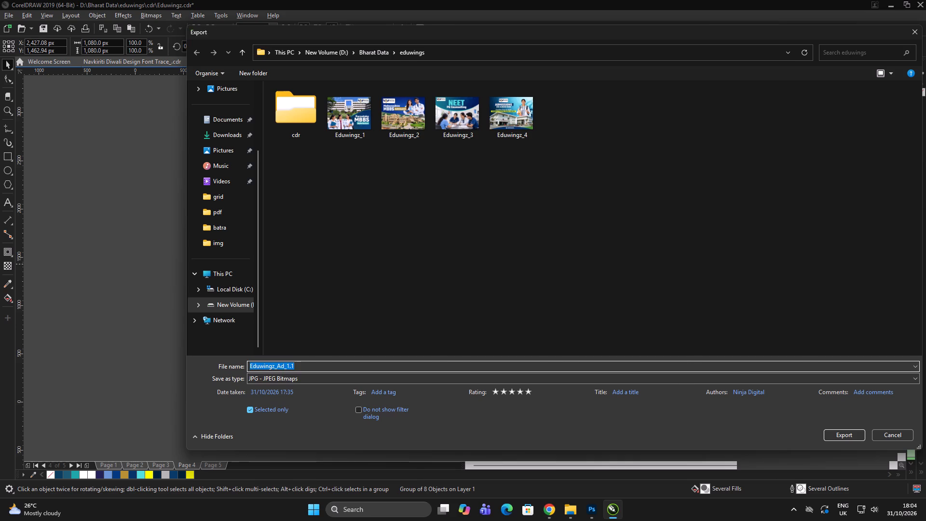
# Export the square poster as an RGB Color (24-bit) JPEG with a black #000000 matte.
pyautogui.click(643, 151)
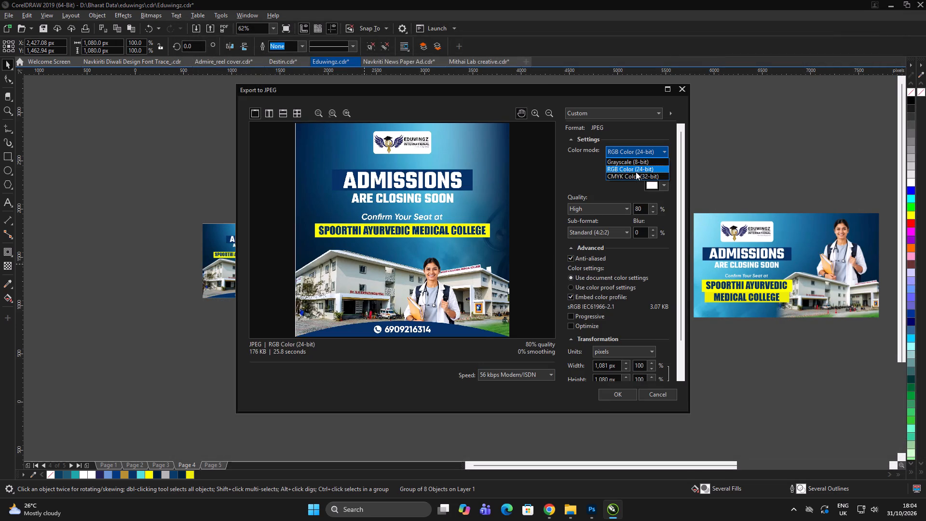
pyautogui.doubleClick(663, 187)
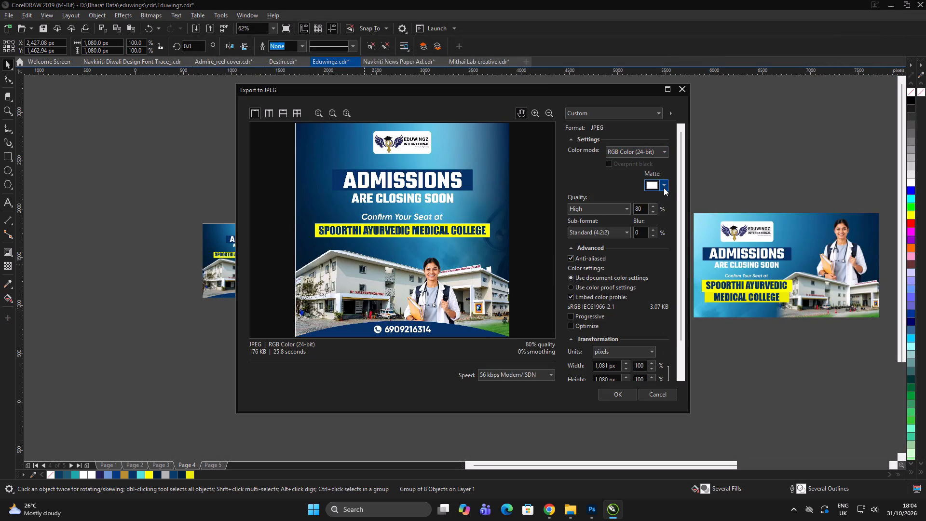
pyautogui.moveTo(651, 228); pyautogui.dragTo(622, 319)
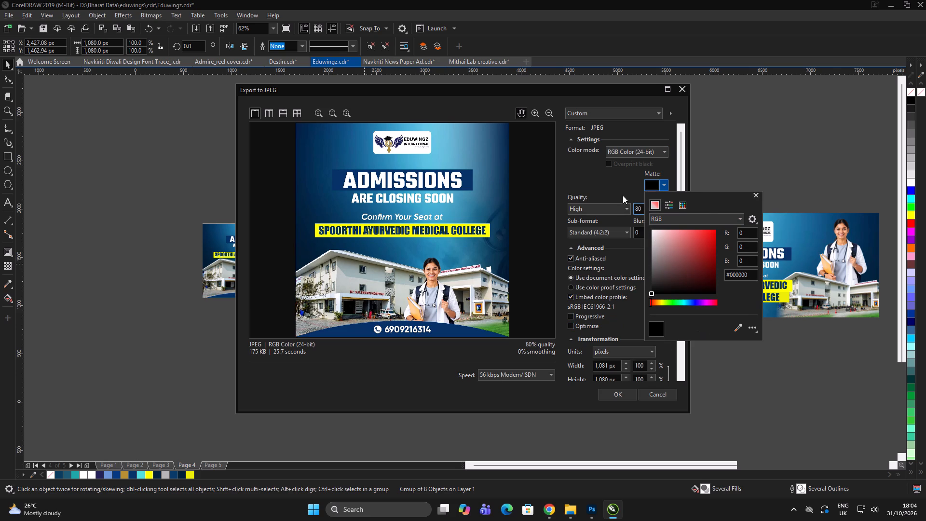
pyautogui.click(614, 185)
pyautogui.moveTo(470, 301); pyautogui.dragTo(457, 327)
pyautogui.click(615, 392)
# Group all the objects of the 1080 × 1350 px portrait poster.
pyautogui.doubleClick(540, 396)
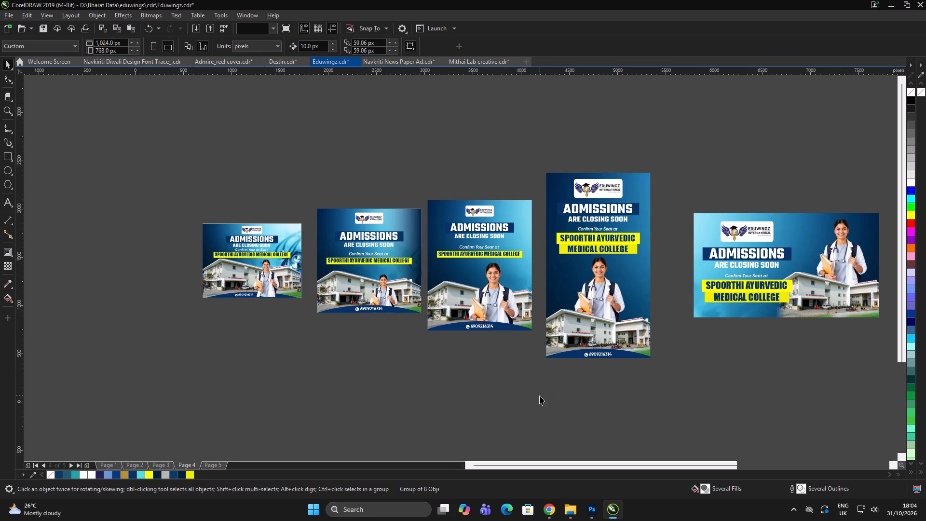
pyautogui.moveTo(427, 193); pyautogui.dragTo(547, 348)
pyautogui.hotkey('ctrl', 'g')
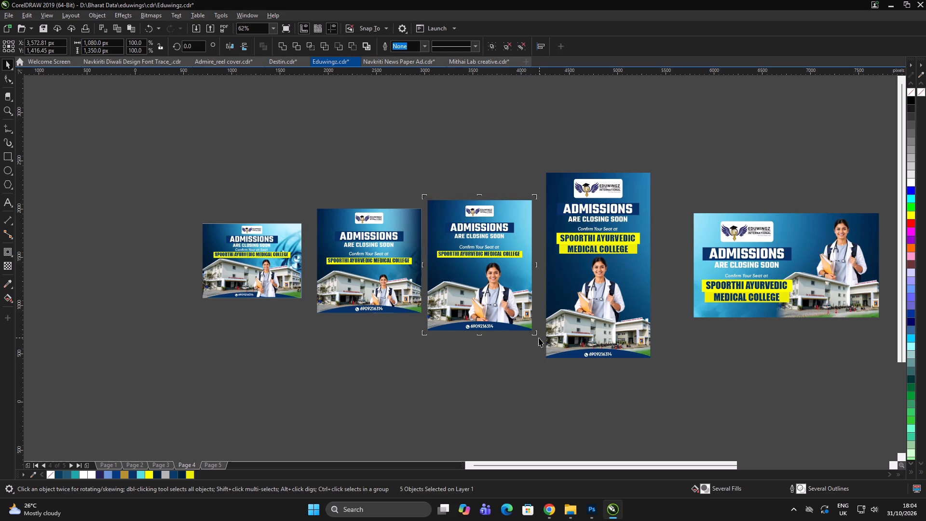
# Start a JPG export of the grouped 1080 × 1350 px poster into the eduwings folder, named Eduwingz_Ad_4.5.
pyautogui.hotkey('ctrl', 'e')
pyautogui.click(570, 118)
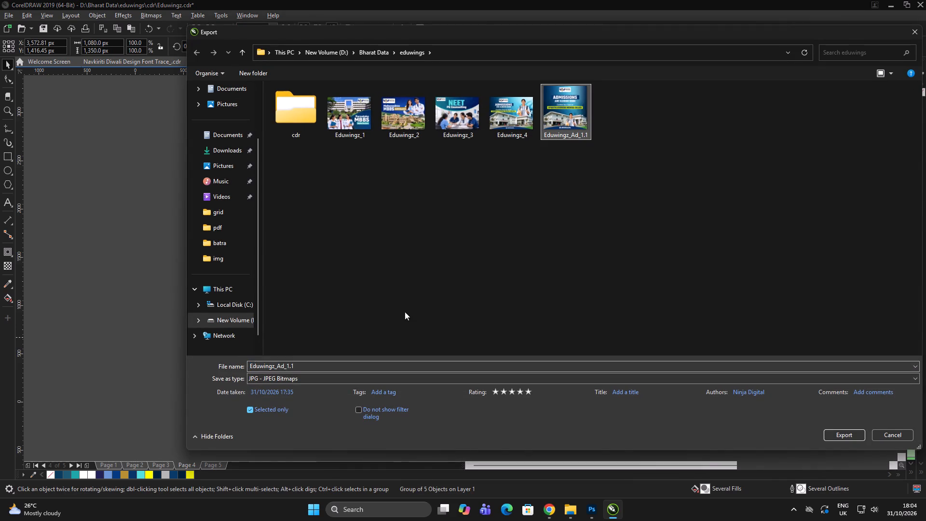
pyautogui.doubleClick(376, 363)
pyautogui.click(376, 364)
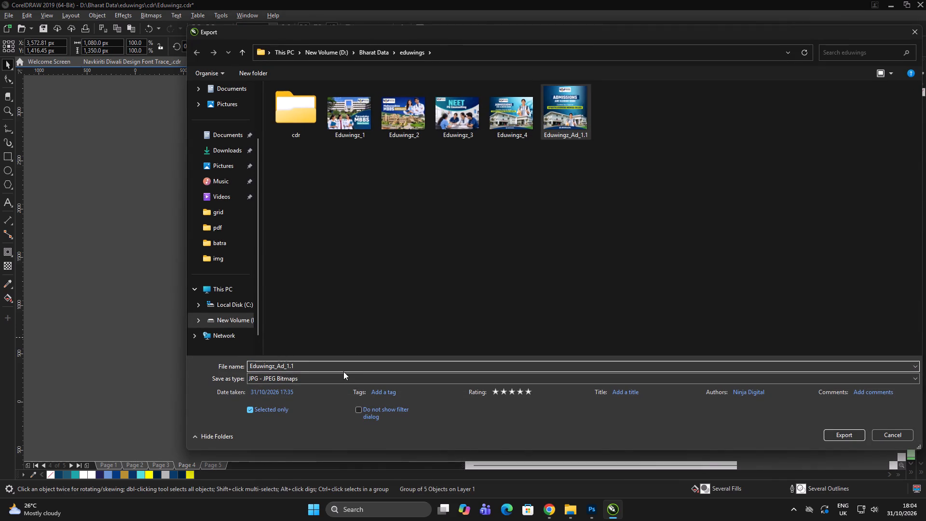
pyautogui.press('BackSpace')
pyautogui.press('BackSpace')
pyautogui.press('BackSpace')
pyautogui.write('4.5')
pyautogui.hotkey('ctrl', 'a')
pyautogui.hotkey('ctrl', 'c')
pyautogui.press('Return')
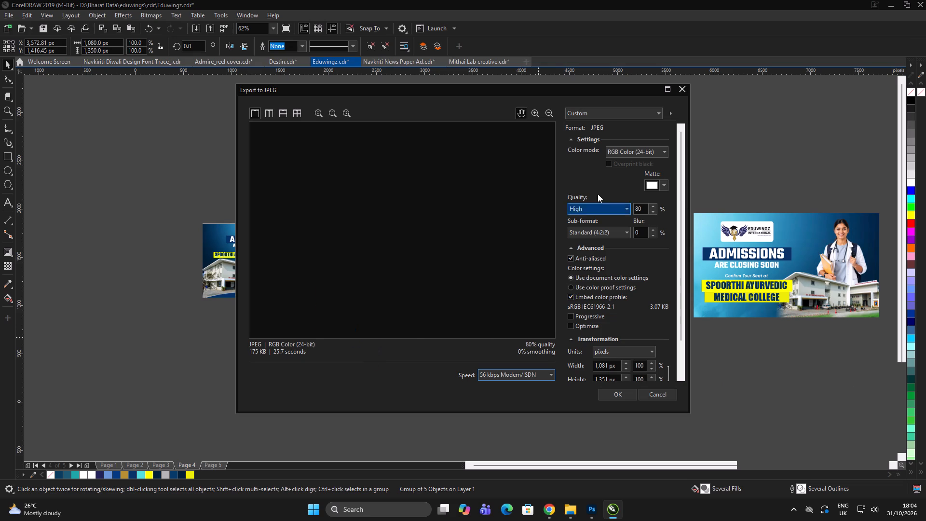
# Set the JPEG matte to black and complete the export of the 1080 × 1350 px poster.
pyautogui.click(666, 188)
pyautogui.click(665, 187)
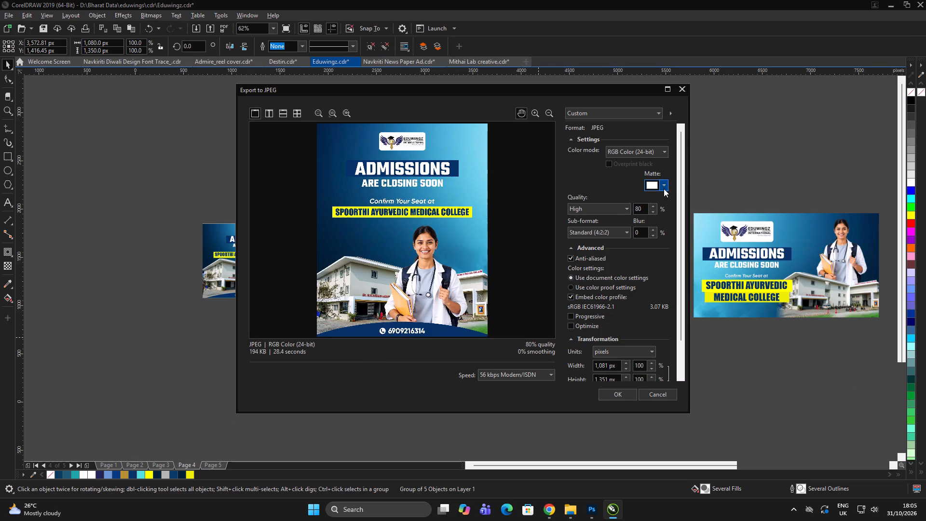
pyautogui.click(663, 189)
pyautogui.moveTo(651, 228); pyautogui.dragTo(634, 324)
pyautogui.click(607, 192)
pyautogui.moveTo(682, 297); pyautogui.dragTo(682, 299)
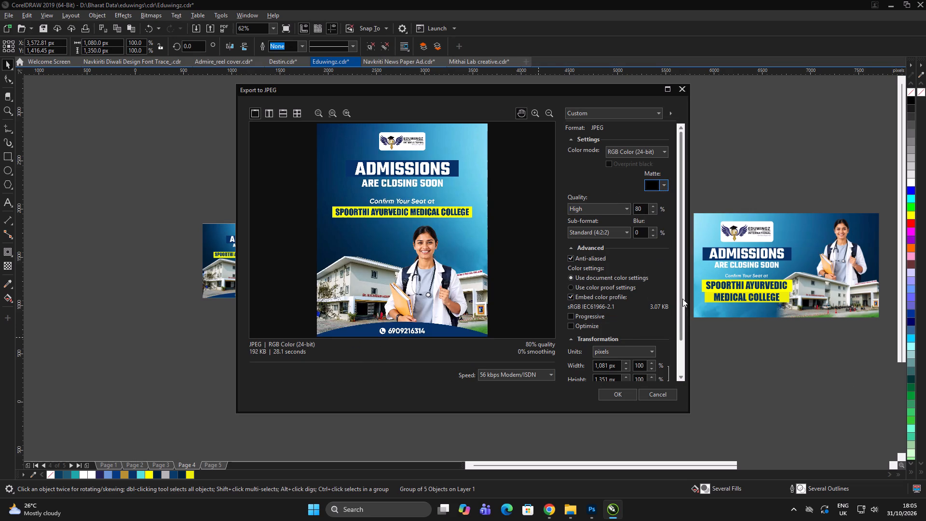
pyautogui.moveTo(682, 299); pyautogui.dragTo(676, 378)
pyautogui.moveTo(435, 281); pyautogui.dragTo(408, 291)
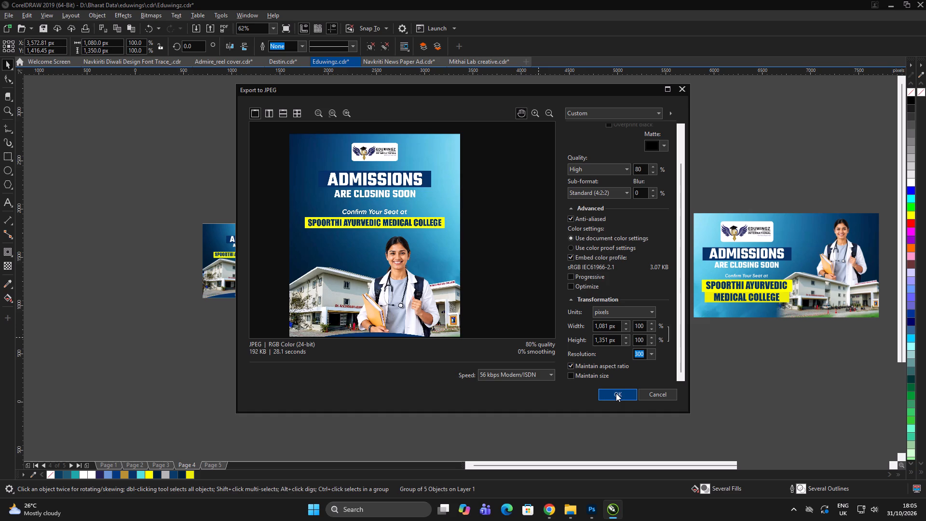
pyautogui.click(616, 393)
# Group all the objects of the tall 1080 × 1920 px poster.
pyautogui.doubleClick(529, 390)
pyautogui.moveTo(544, 157); pyautogui.dragTo(658, 378)
pyautogui.hotkey('ctrl', 'g')
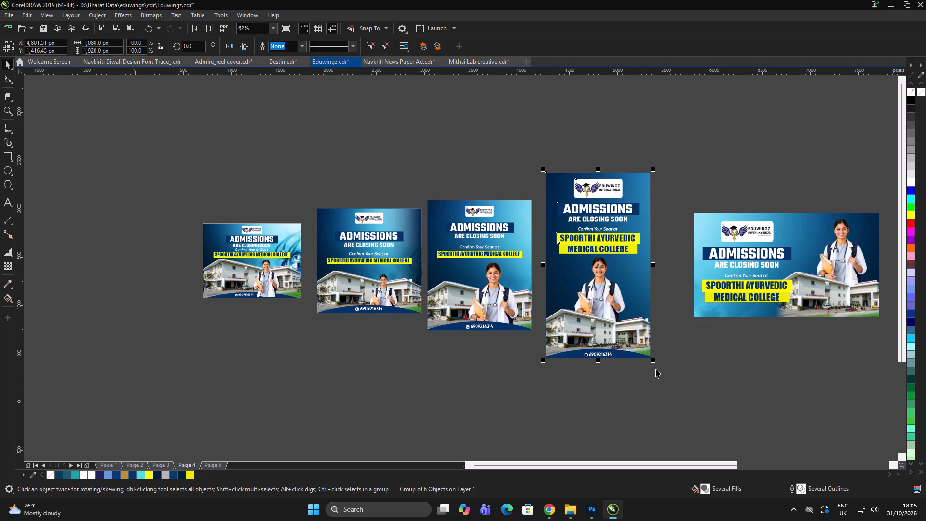
# Start a JPG export of the grouped 1080 × 1920 px poster into the eduwings folder, named Eduwingz_Ad_16.9.
pyautogui.hotkey('ctrl', 'e')
pyautogui.click(628, 119)
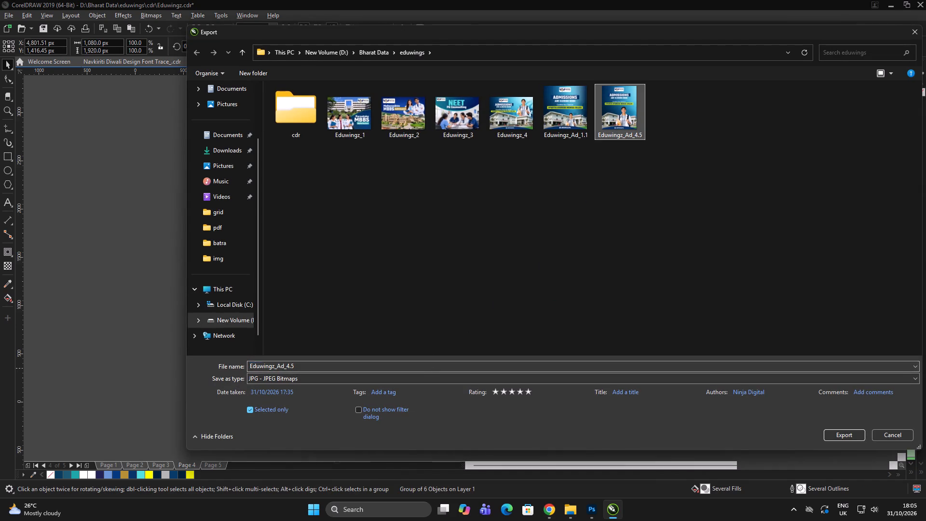
pyautogui.tripleClick(431, 366)
pyautogui.press('BackSpace')
pyautogui.press('BackSpace')
pyautogui.press('BackSpace')
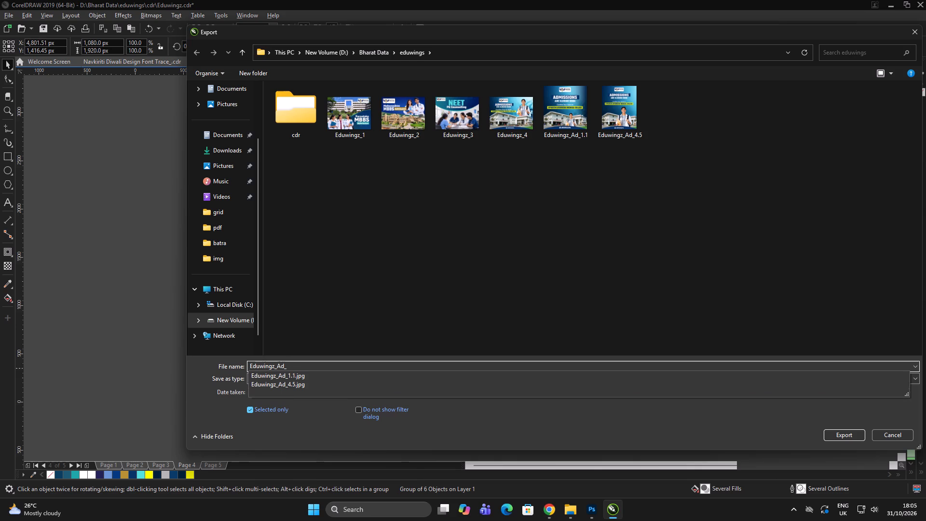
pyautogui.write('16.9')
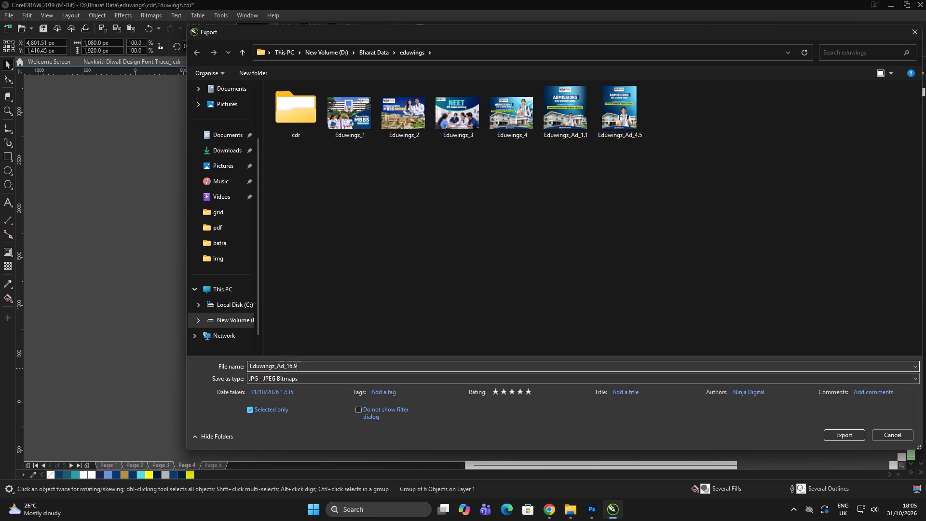
pyautogui.hotkey('ctrl', 'a')
pyautogui.hotkey('ctrl', 'c')
pyautogui.press('Return')
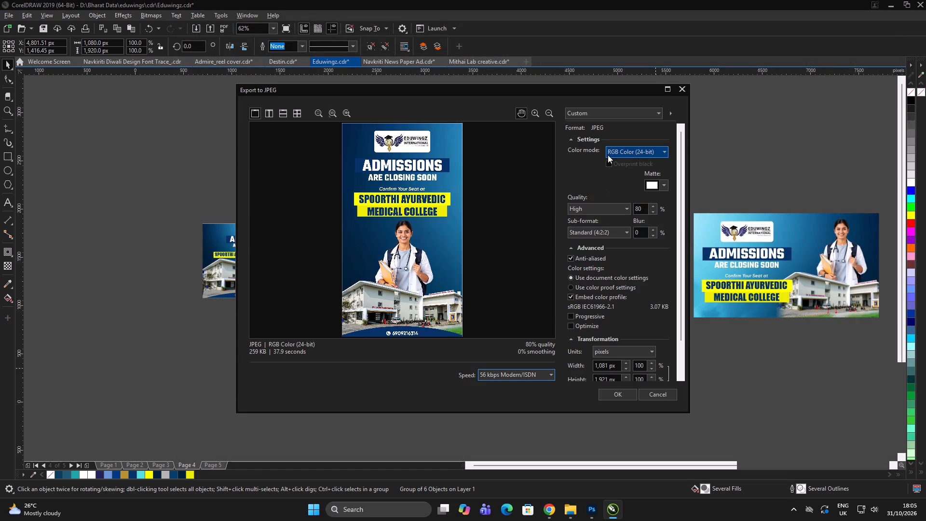
# Export the tall poster as an RGB Color (24-bit) JPEG with a black #000000 matte.
pyautogui.click(617, 154)
pyautogui.click(615, 170)
pyautogui.click(665, 185)
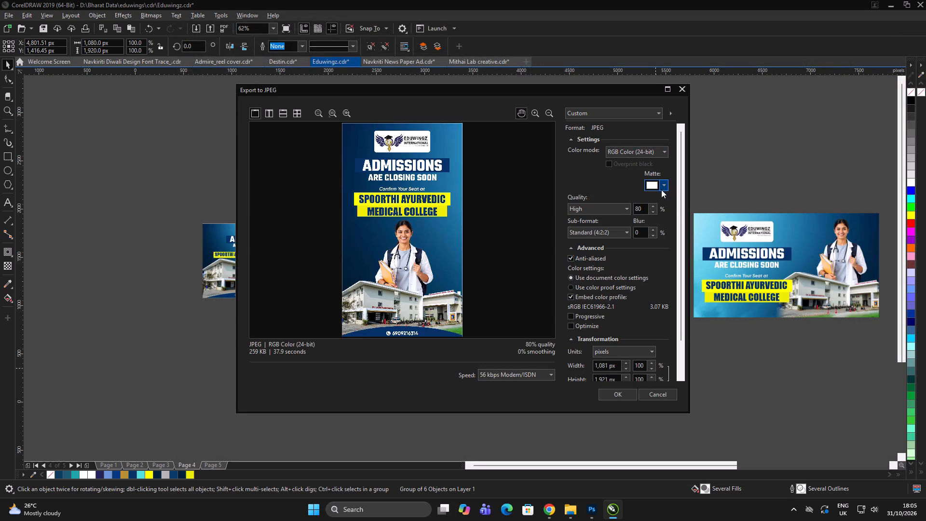
pyautogui.moveTo(651, 229); pyautogui.dragTo(645, 295)
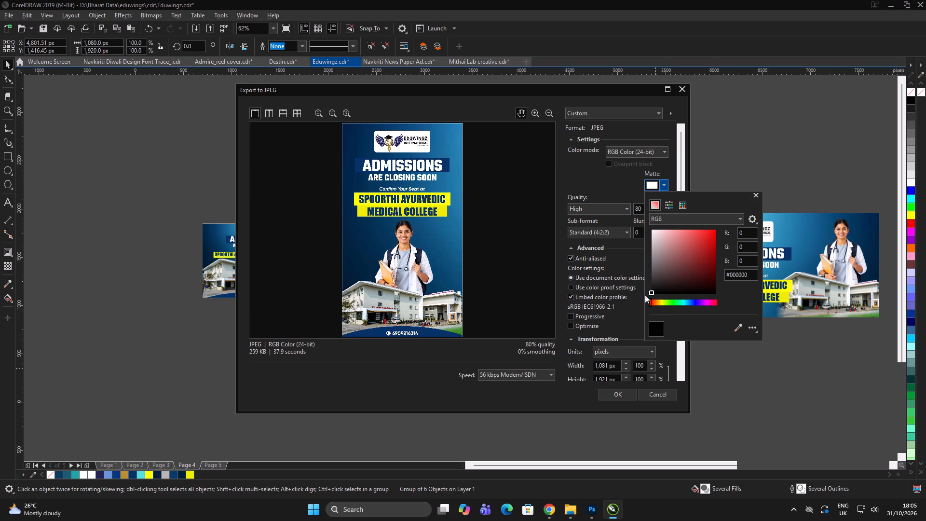
pyautogui.moveTo(645, 295); pyautogui.dragTo(643, 301)
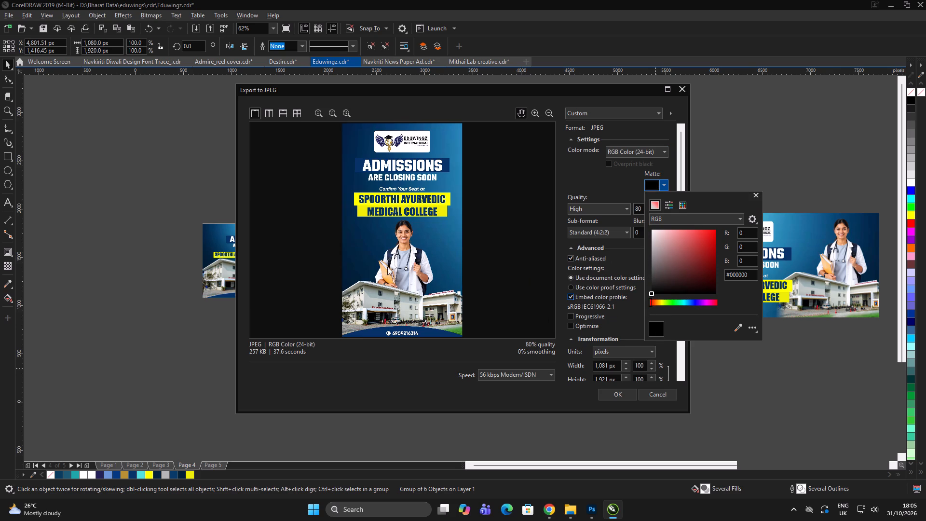
pyautogui.moveTo(398, 261); pyautogui.dragTo(394, 234)
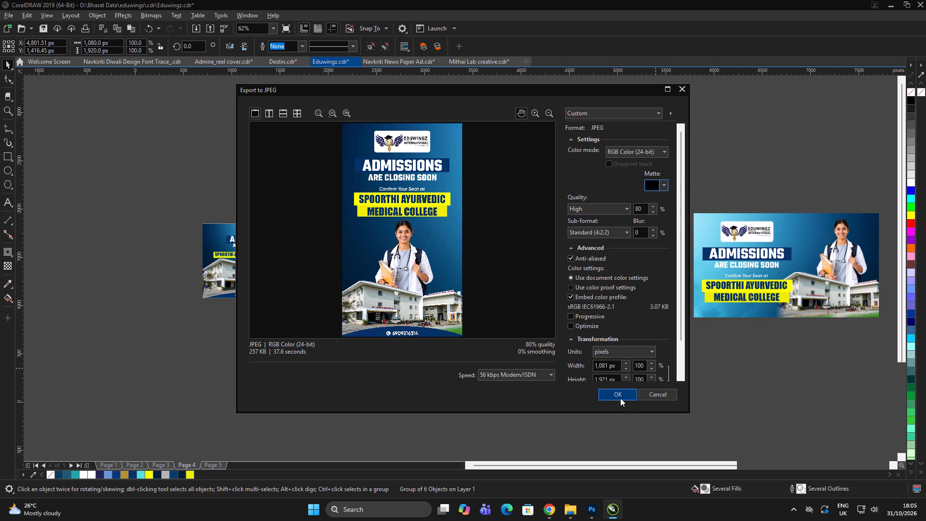
pyautogui.click(621, 394)
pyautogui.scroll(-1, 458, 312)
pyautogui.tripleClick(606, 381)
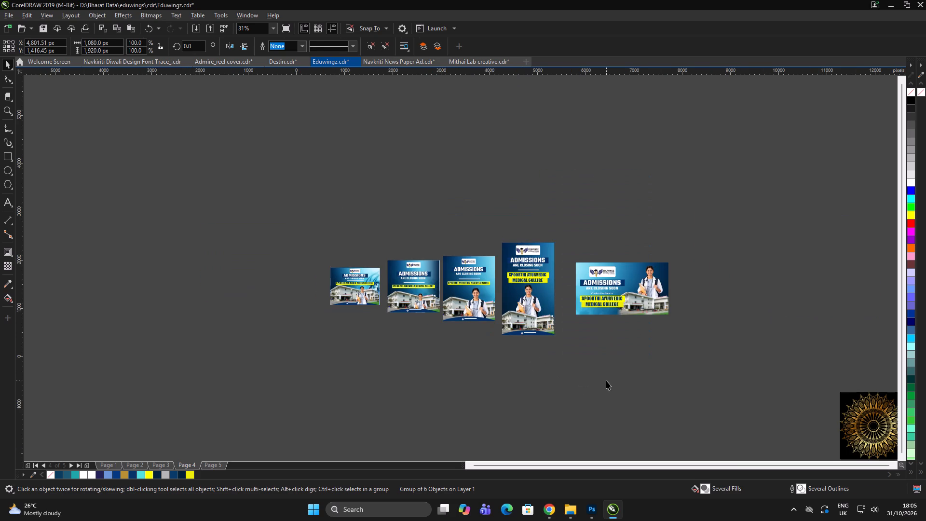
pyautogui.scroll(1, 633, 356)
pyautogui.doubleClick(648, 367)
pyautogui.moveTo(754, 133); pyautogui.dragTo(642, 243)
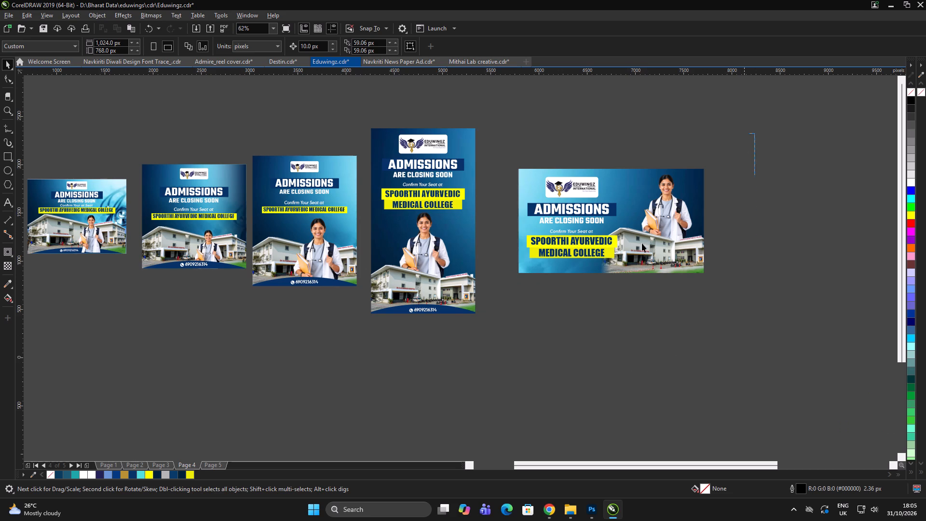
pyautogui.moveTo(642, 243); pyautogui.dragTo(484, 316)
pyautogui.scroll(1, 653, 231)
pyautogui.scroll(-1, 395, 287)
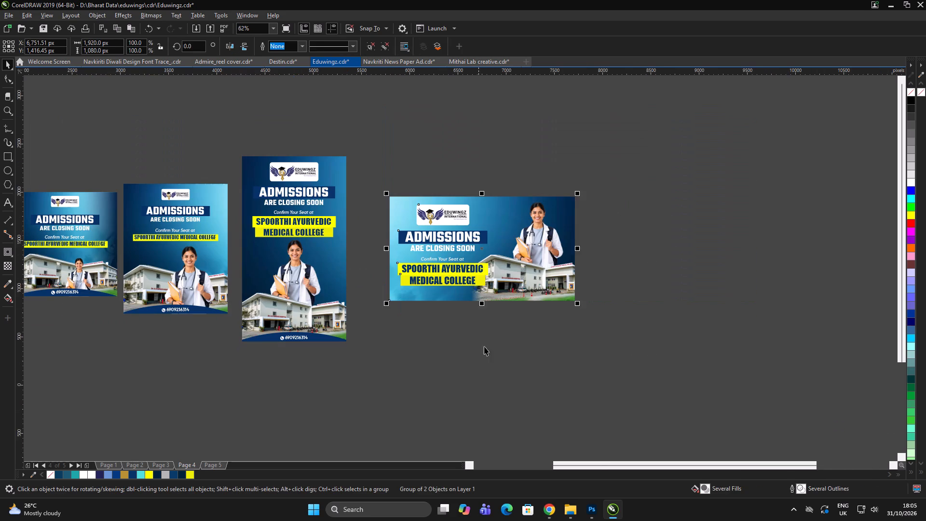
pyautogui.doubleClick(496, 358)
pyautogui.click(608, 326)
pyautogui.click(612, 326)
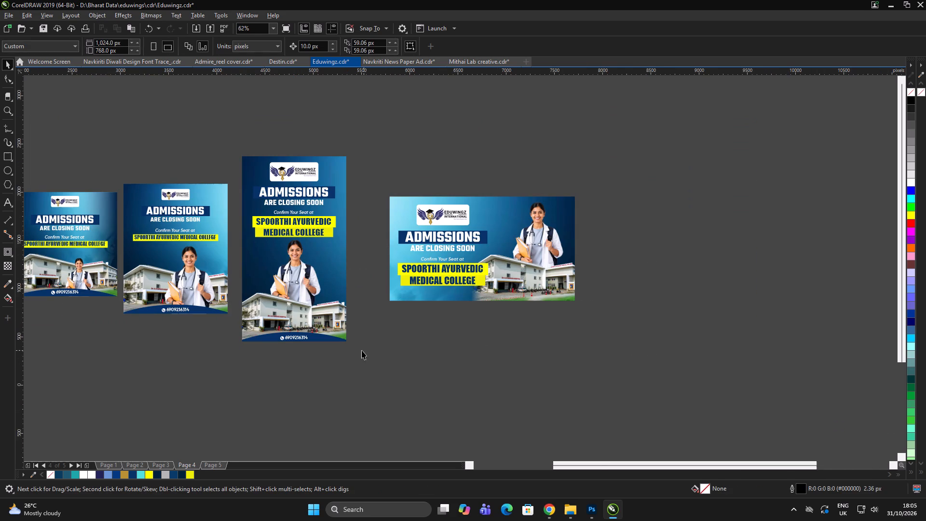
# Ungroup the objects of the tall 1080 × 1920 px poster.
pyautogui.doubleClick(464, 380)
pyautogui.scroll(1, 324, 349)
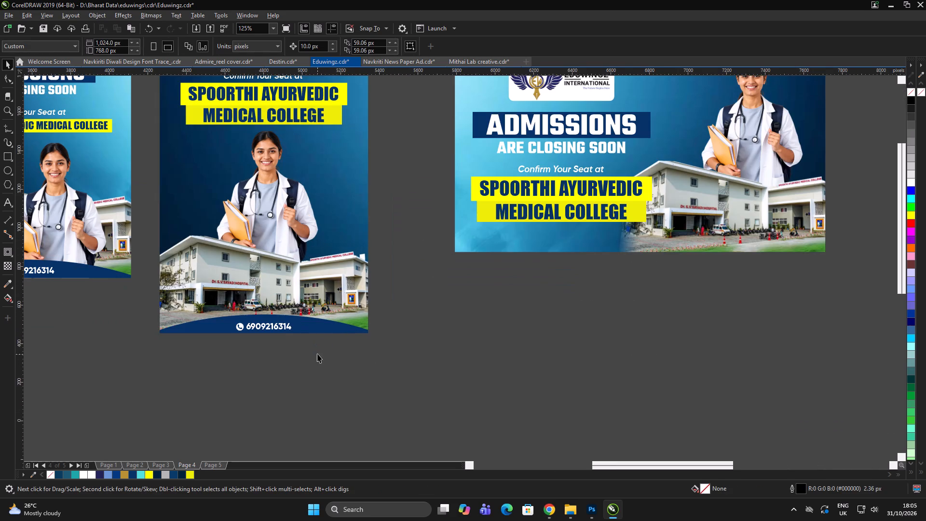
pyautogui.doubleClick(316, 331)
pyautogui.hotkey('ctrl', 'u')
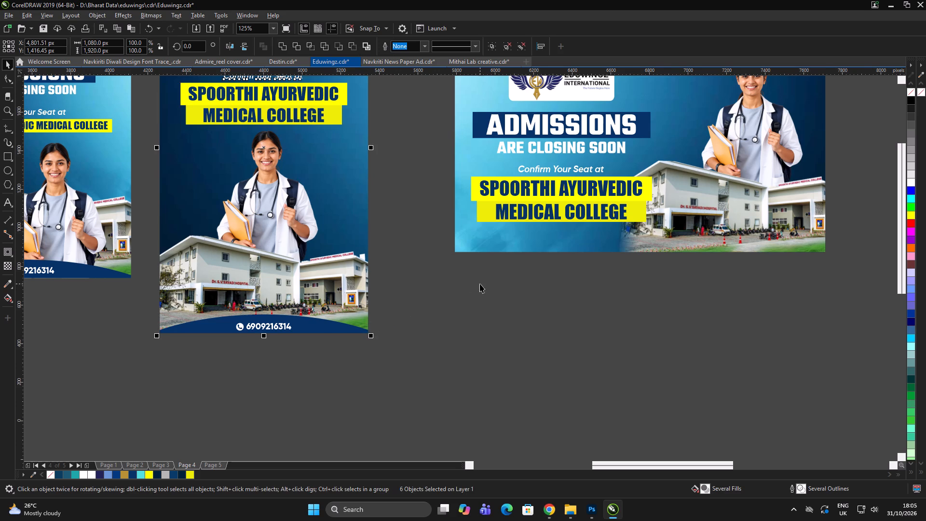
# Copy the dark blue ellipse from inside the tall poster's PowerClip frame and paste it outside the frame.
pyautogui.scroll(-1, 471, 282)
pyautogui.click(519, 344)
pyautogui.click(511, 324)
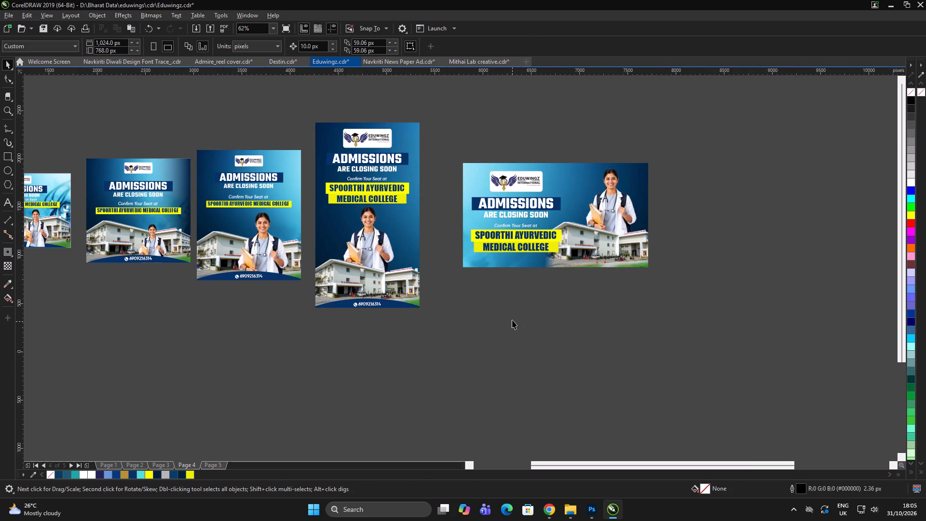
pyautogui.doubleClick(391, 303)
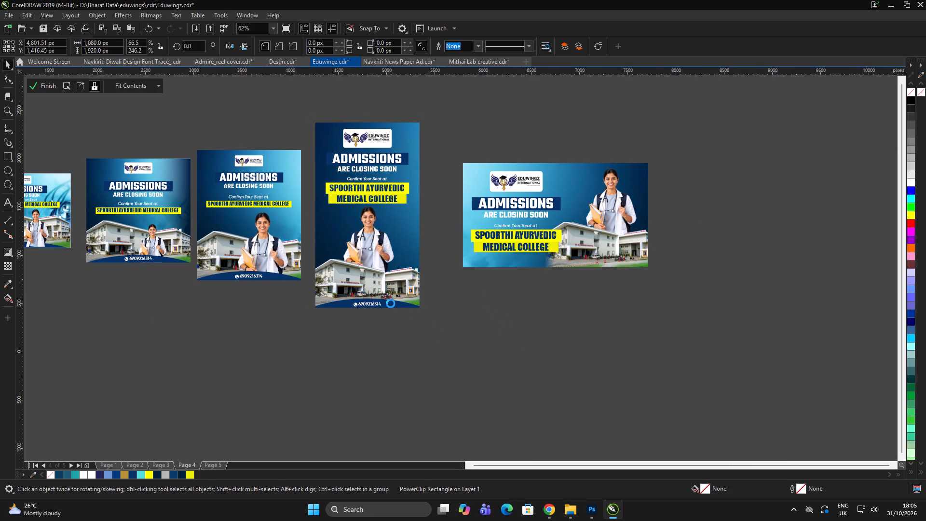
pyautogui.click(390, 337)
pyautogui.hotkey('ctrl', 'c')
pyautogui.click(515, 372)
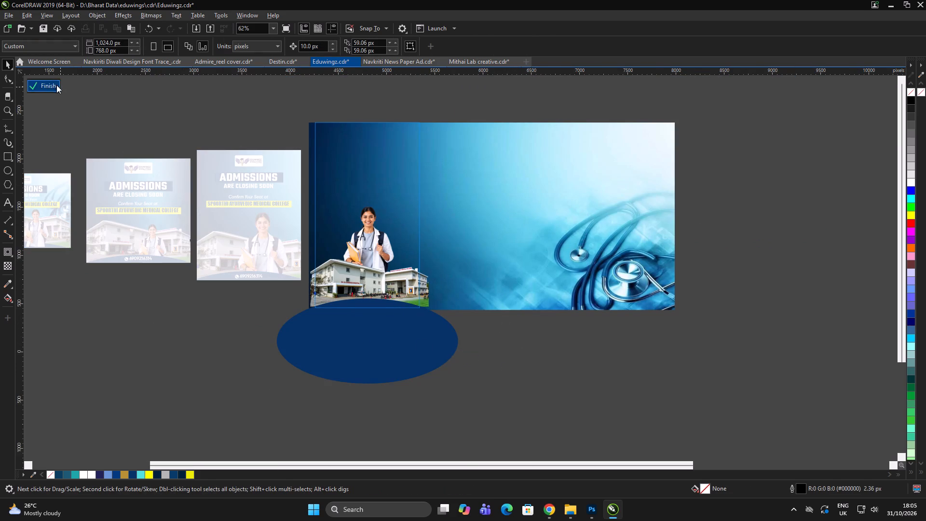
pyautogui.click(50, 79)
pyautogui.click(106, 122)
pyautogui.click(48, 87)
pyautogui.click(87, 98)
pyautogui.hotkey('ctrl', 'v')
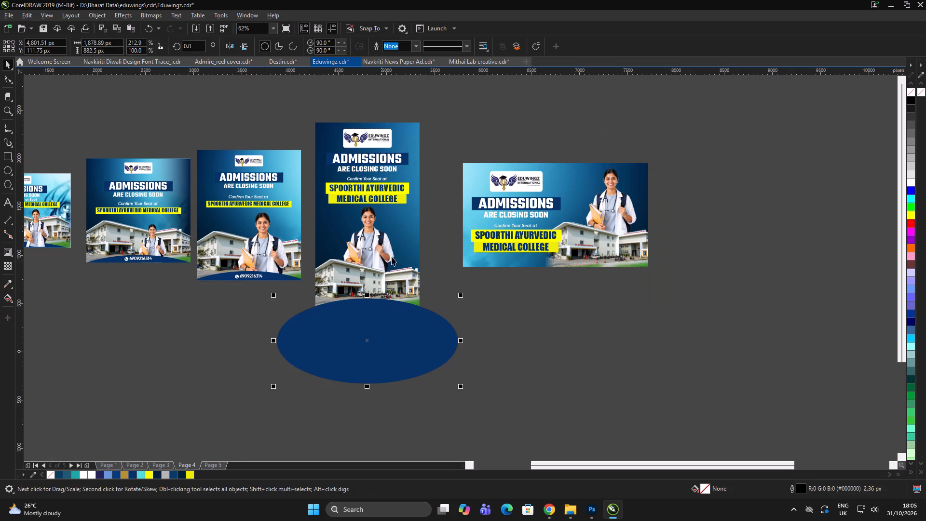
# Move the pasted blue ellipse over to the wide poster so its top arc overlaps the poster's bottom edge.
pyautogui.moveTo(349, 311); pyautogui.dragTo(538, 272)
pyautogui.scroll(1, 565, 268)
pyautogui.moveTo(582, 273); pyautogui.dragTo(579, 266)
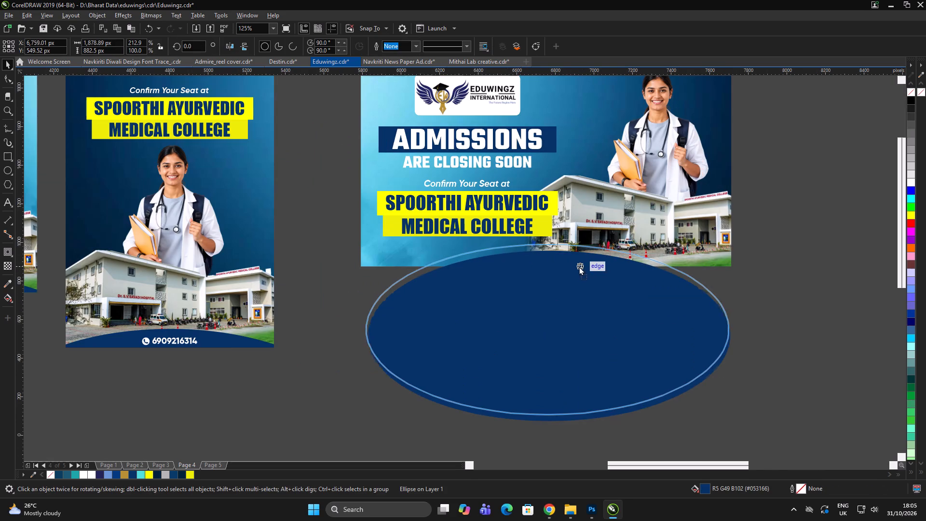
pyautogui.moveTo(579, 266); pyautogui.dragTo(574, 264)
pyautogui.scroll(1, 583, 264)
pyautogui.moveTo(550, 264); pyautogui.dragTo(550, 260)
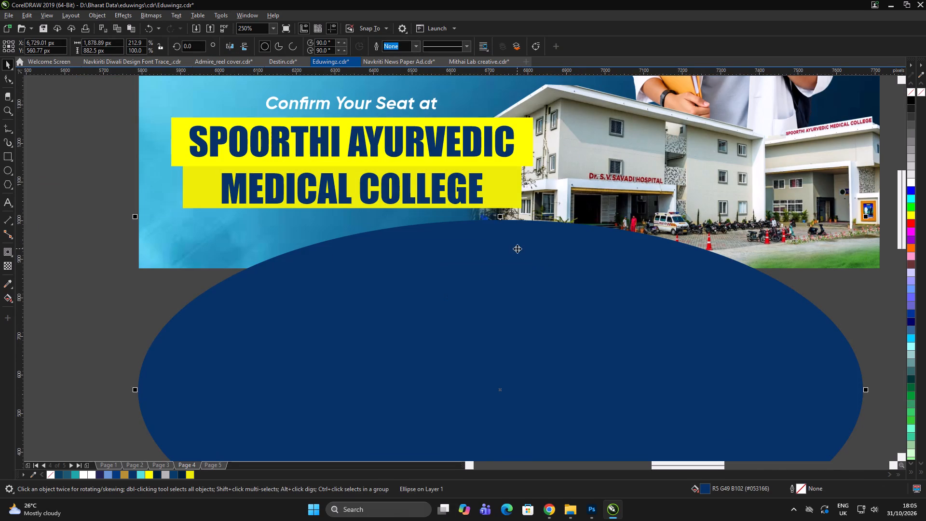
# PowerClip the blue ellipse inside the wide poster's background frame.
pyautogui.rightClick(518, 242)
pyautogui.click(563, 328)
pyautogui.click(620, 209)
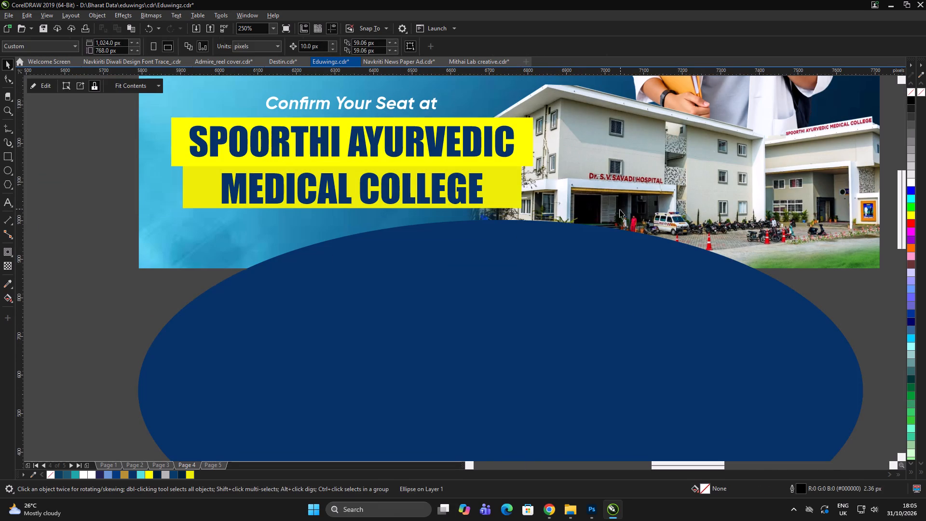
pyautogui.scroll(-2, 530, 318)
pyautogui.doubleClick(609, 356)
# Ungroup the wide 1920 × 1080 px poster.
pyautogui.scroll(1, 500, 255)
pyautogui.moveTo(345, 289); pyautogui.dragTo(419, 328)
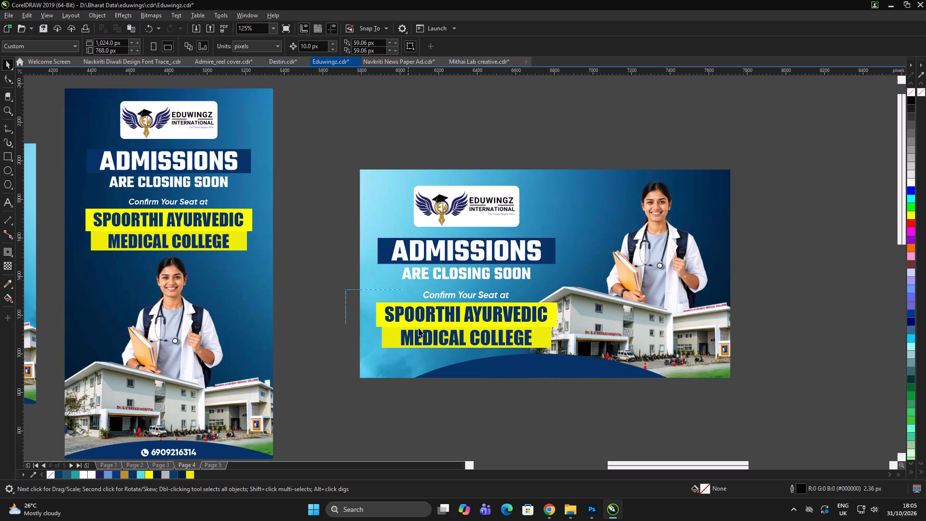
pyautogui.moveTo(419, 328); pyautogui.dragTo(582, 367)
pyautogui.scroll(1, 522, 317)
pyautogui.click(518, 314)
pyautogui.scroll(-1, 519, 312)
pyautogui.hotkey('ctrl', 'u')
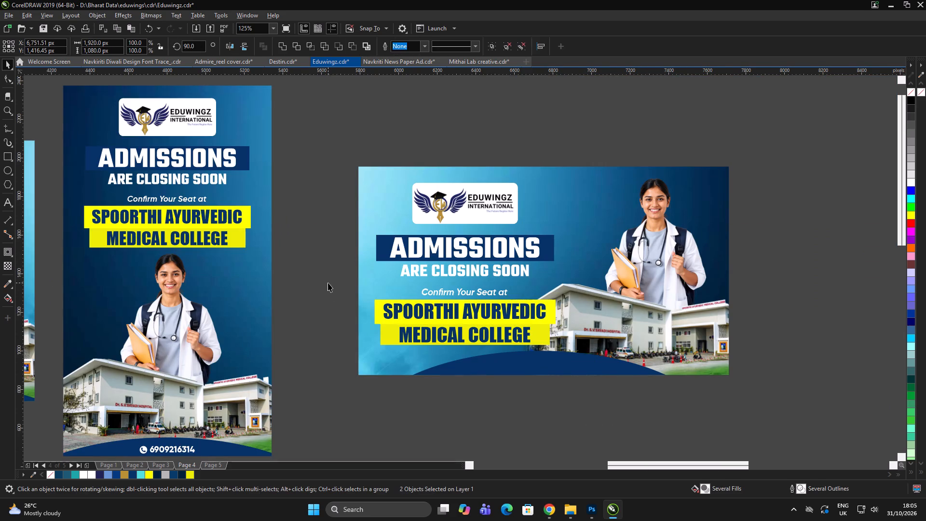
# Ungroup the logo and headline text group on the wide poster.
pyautogui.click(328, 283)
pyautogui.moveTo(309, 274); pyautogui.dragTo(619, 374)
pyautogui.scroll(1, 511, 313)
pyautogui.click(509, 313)
pyautogui.hotkey('ctrl', 'u')
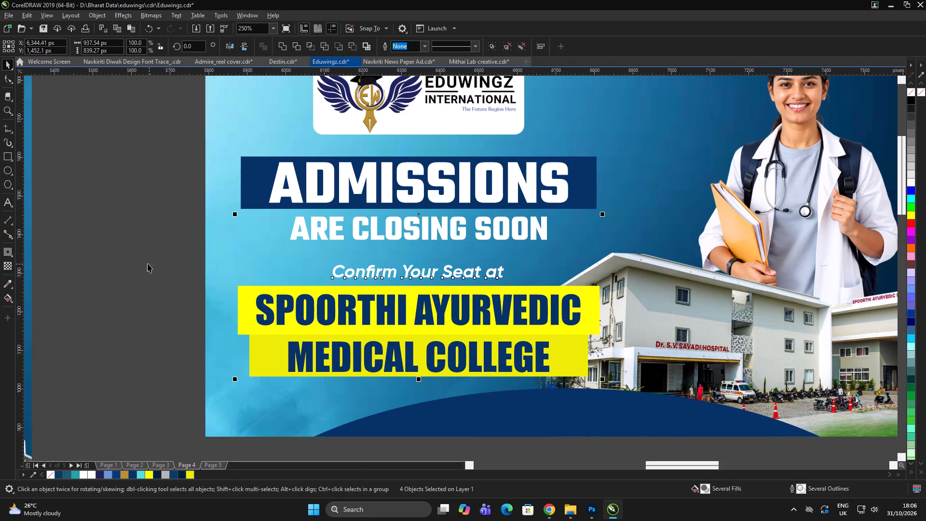
# Move the "Confirm Your Seat at" line and the yellow college name block up slightly on the wide poster.
pyautogui.click(147, 262)
pyautogui.moveTo(168, 250); pyautogui.dragTo(606, 415)
pyautogui.moveTo(570, 323); pyautogui.dragTo(571, 315)
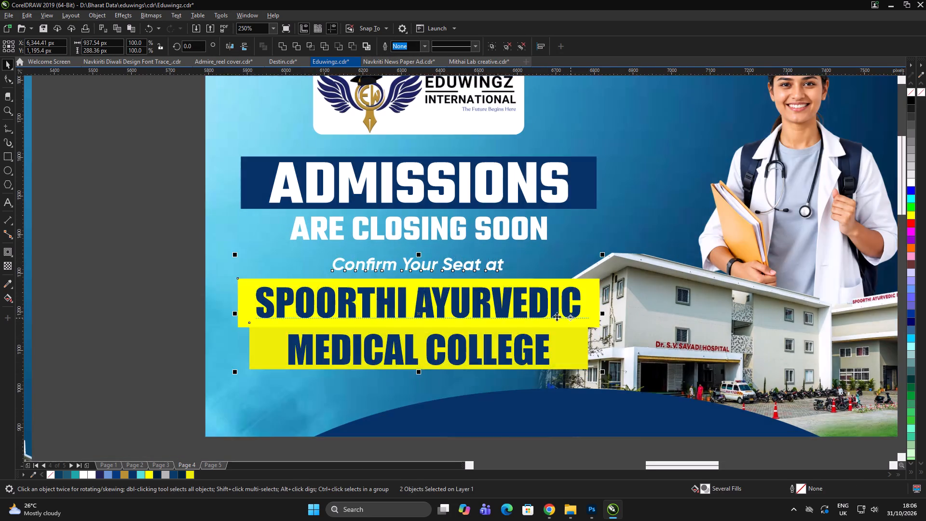
pyautogui.scroll(-1, 545, 314)
pyautogui.click(591, 410)
pyautogui.click(595, 411)
# Copy the tall poster's phone number group onto the wide poster's blue curve and center it horizontally on the poster.
pyautogui.moveTo(347, 404); pyautogui.dragTo(113, 465)
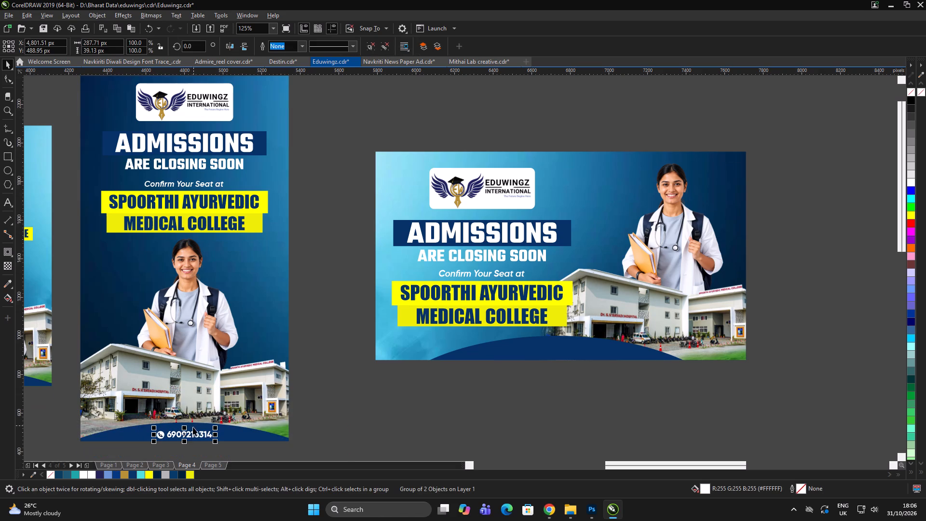
pyautogui.moveTo(191, 435); pyautogui.dragTo(555, 354)
pyautogui.rightClick(555, 354)
pyautogui.scroll(1, 604, 337)
pyautogui.hotkey('ctrl', 'g')
pyautogui.keyDown('shift'); pyautogui.click(638, 294); pyautogui.keyUp('shift')
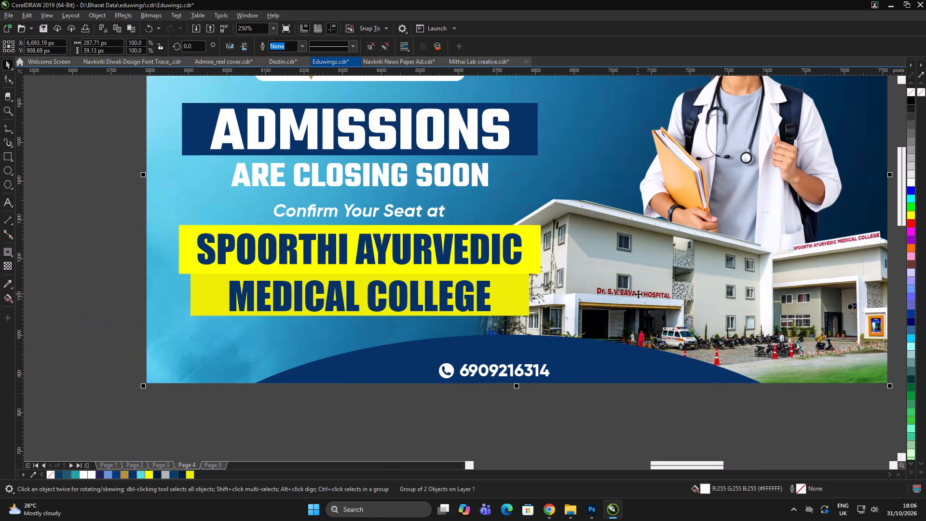
pyautogui.press('c')
pyautogui.scroll(1, 496, 328)
pyautogui.scroll(-2, 407, 327)
# Move the blue ellipse inside the wide poster's frame down about 14 px.
pyautogui.doubleClick(581, 421)
pyautogui.keyDown('alt'); pyautogui.click(545, 378); pyautogui.keyUp('alt')
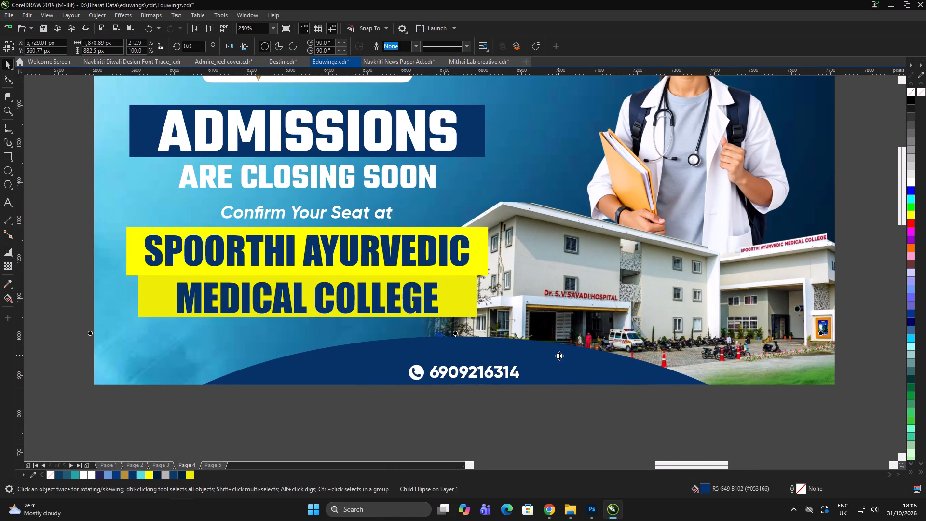
pyautogui.moveTo(556, 360); pyautogui.dragTo(559, 366)
pyautogui.scroll(-2, 471, 349)
pyautogui.scroll(2, 492, 368)
# Move the phone number up slightly within the blue curve and center it horizontally on the wide poster again.
pyautogui.click(472, 350)
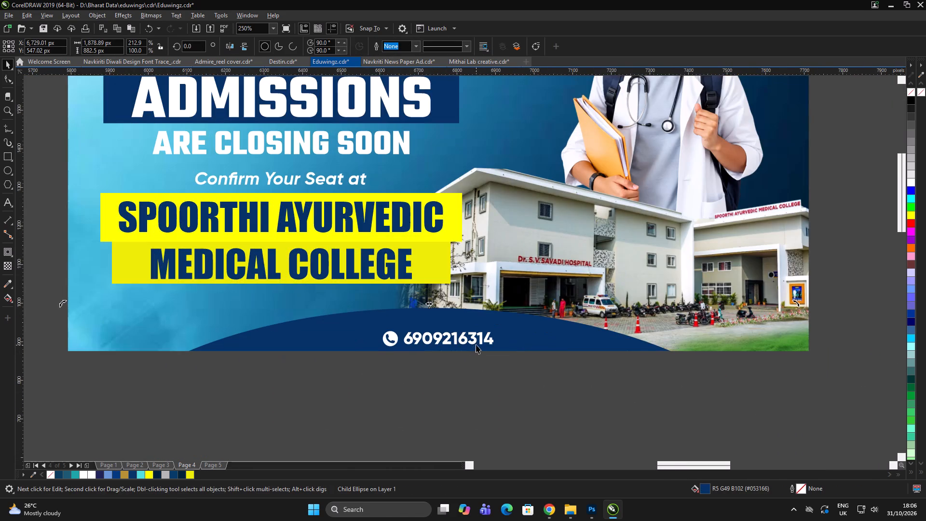
pyautogui.scroll(1, 476, 344)
pyautogui.click(474, 342)
pyautogui.moveTo(474, 338); pyautogui.dragTo(472, 327)
pyautogui.keyDown('shift'); pyautogui.scroll(-1, 550, 330); pyautogui.keyUp('shift')
pyautogui.keyDown('shift'); pyautogui.click(548, 328); pyautogui.keyUp('shift')
pyautogui.press('c')
# Group all the objects of the wide 1920 × 1080 px poster.
pyautogui.scroll(-3, 490, 329)
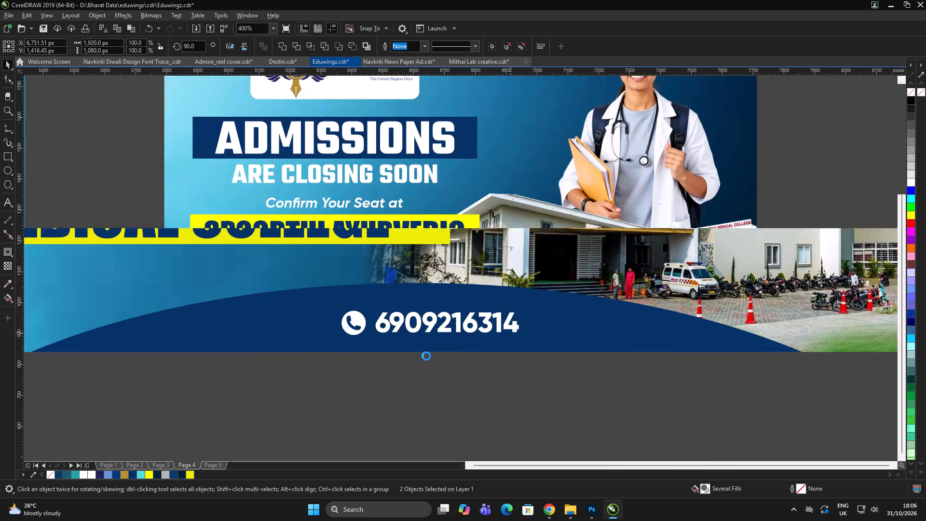
pyautogui.click(439, 370)
pyautogui.click(438, 375)
pyautogui.moveTo(690, 386); pyautogui.dragTo(107, 63)
pyautogui.hotkey('ctrl', 'g')
# Start a JPG export of the grouped wide poster into the eduwings folder, named Eduwingz_Ad_9.16.
pyautogui.hotkey('ctrl', 'e')
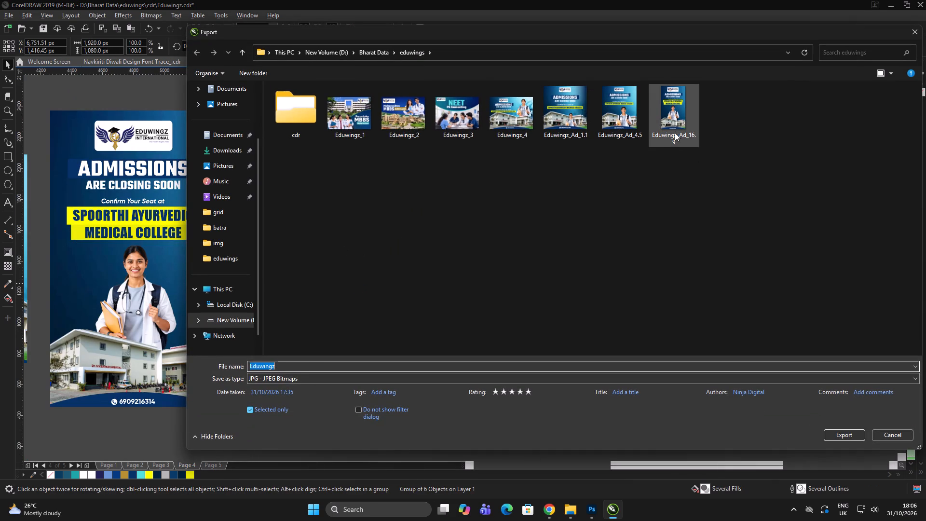
pyautogui.moveTo(445, 32); pyautogui.dragTo(561, 12)
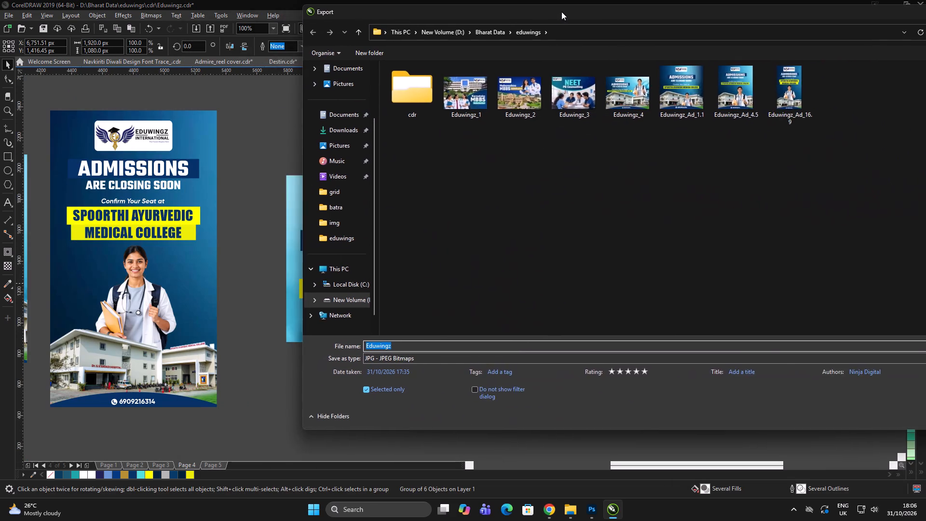
pyautogui.moveTo(561, 12); pyautogui.dragTo(499, 18)
pyautogui.click(681, 109)
pyautogui.click(361, 354)
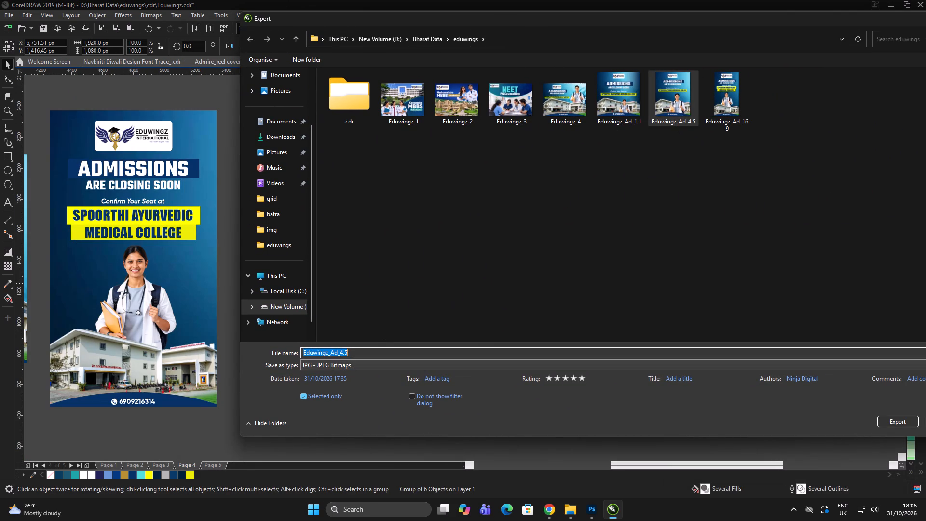
pyautogui.click(713, 112)
pyautogui.click(362, 351)
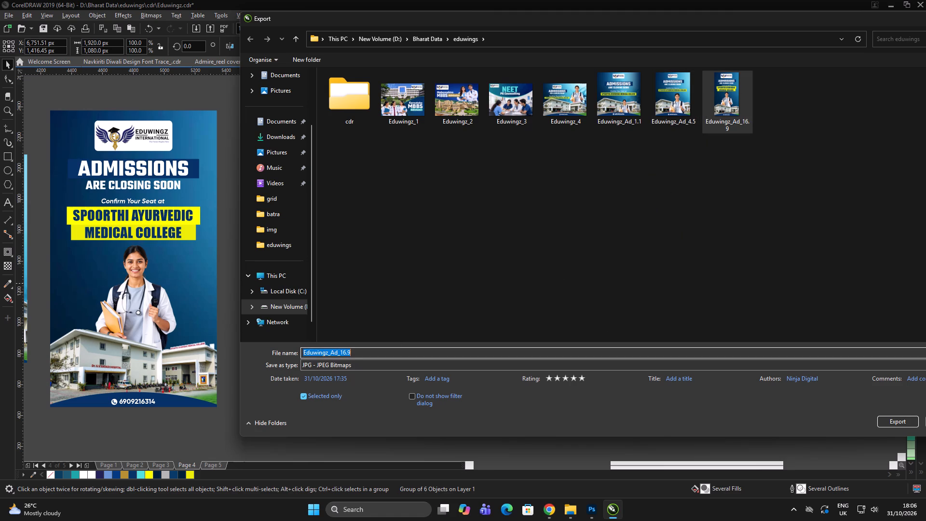
pyautogui.click(363, 350)
pyautogui.press('BackSpace')
pyautogui.press('BackSpace')
pyautogui.press('BackSpace')
pyautogui.press('BackSpace')
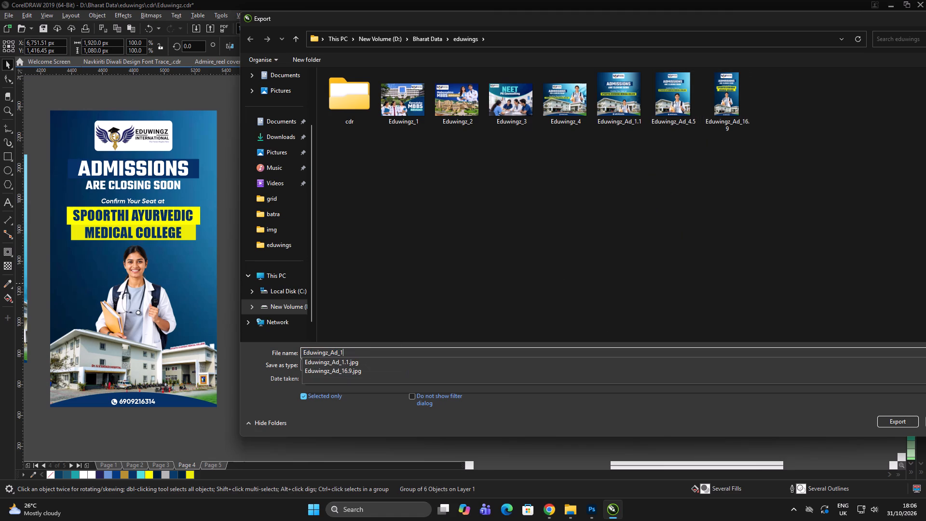
pyautogui.write('9.16')
pyautogui.press('Return')
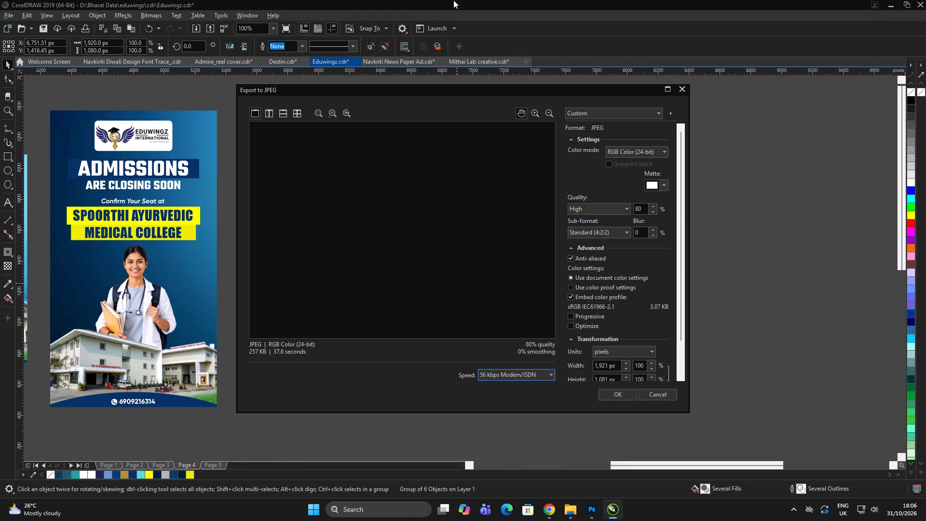
# Export the wide poster as an RGB Color (24-bit) JPEG with a black #000000 matte.
pyautogui.click(623, 154)
pyautogui.click(620, 166)
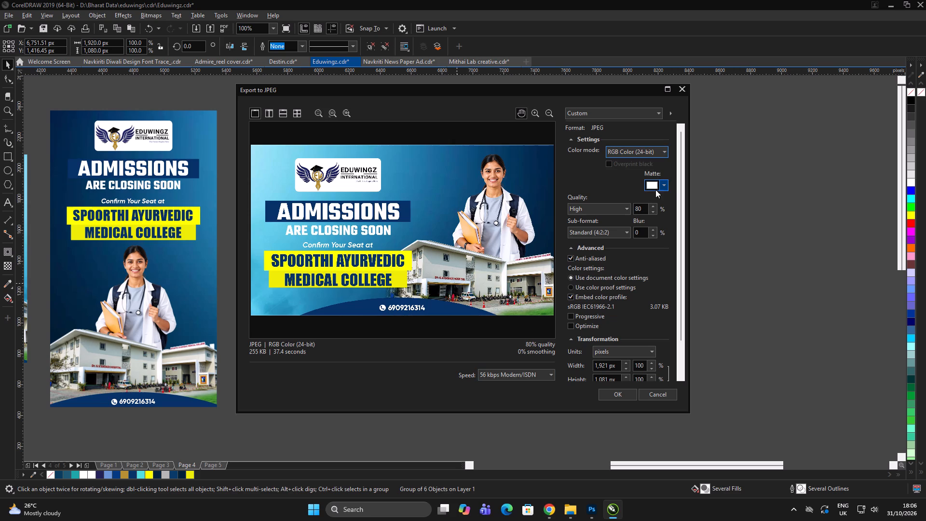
pyautogui.click(663, 190)
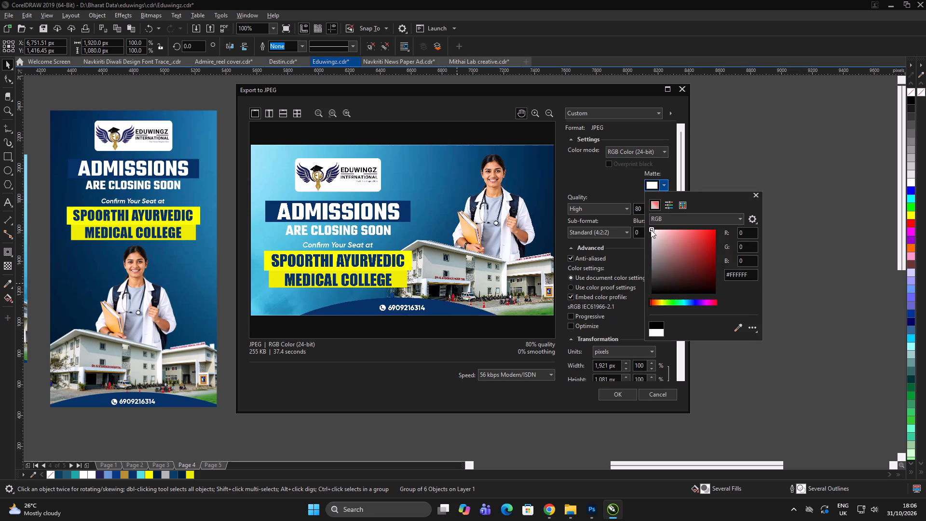
pyautogui.moveTo(651, 230); pyautogui.dragTo(594, 353)
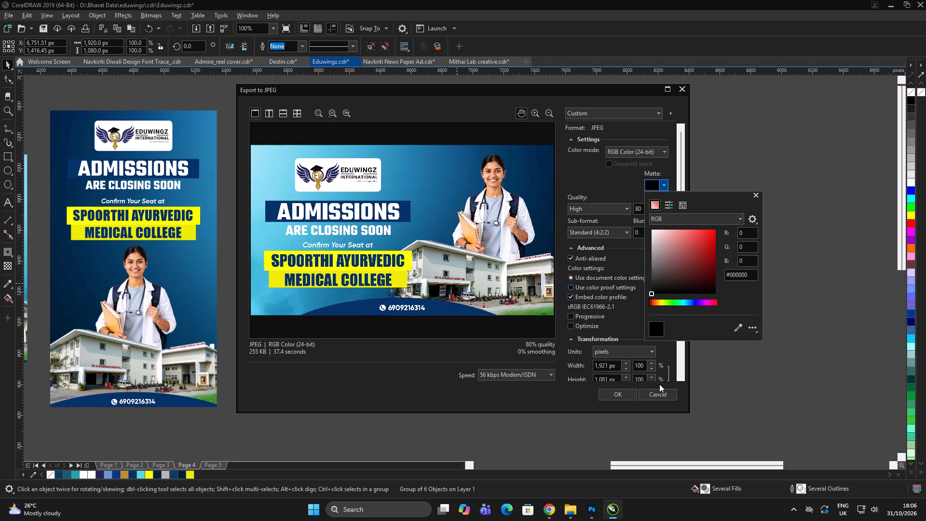
pyautogui.click(618, 396)
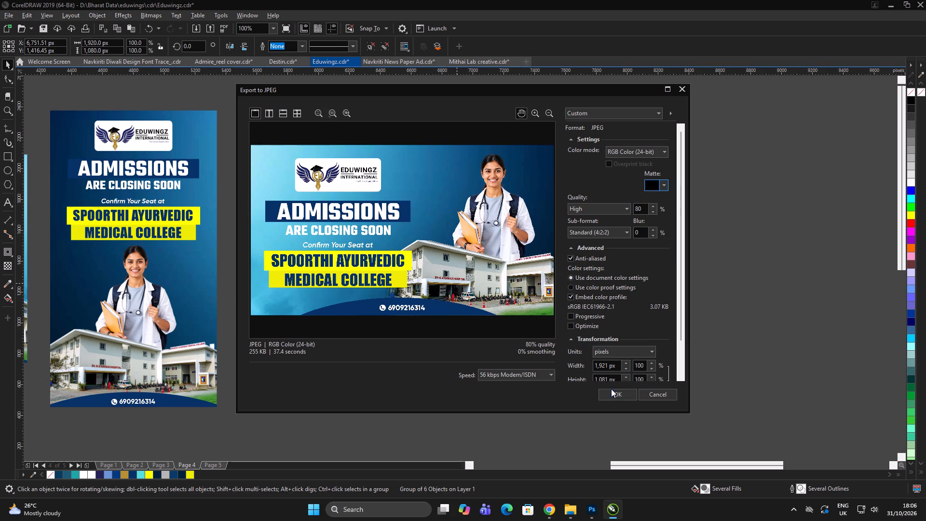
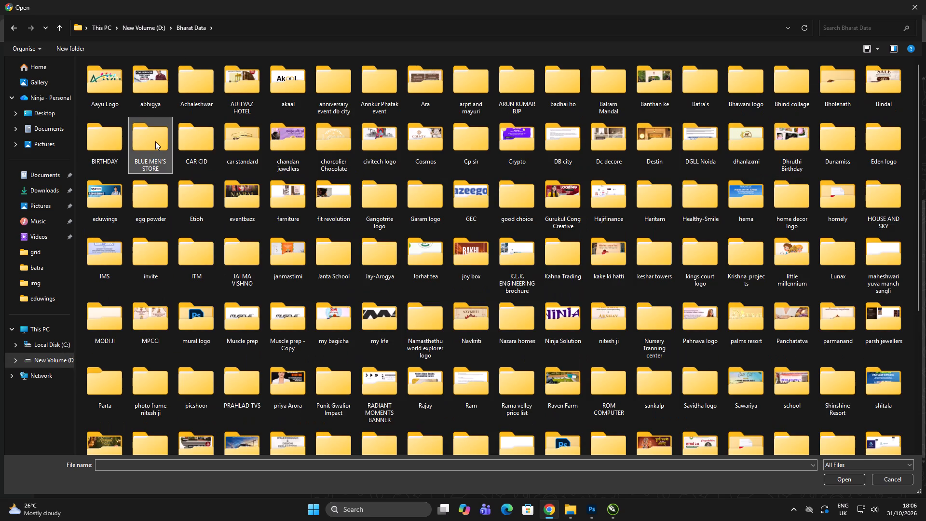
# Select Eduwingz_4, Eduwingz_Ad_1.1, Eduwingz_Ad_4.5, Eduwingz_Ad_9.16 and Eduwingz_Ad_16.9 together in the eduwings folder.
pyautogui.write('edu')
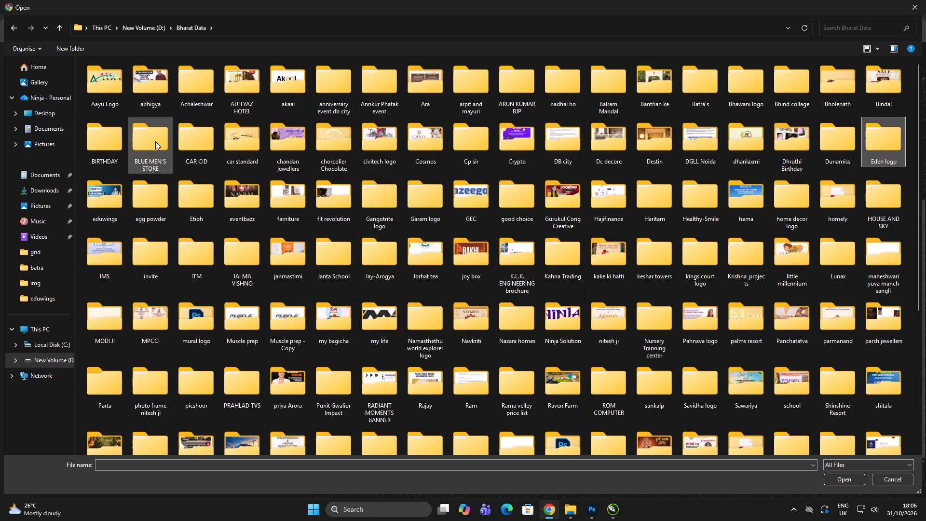
pyautogui.doubleClick(101, 189)
pyautogui.click(349, 223)
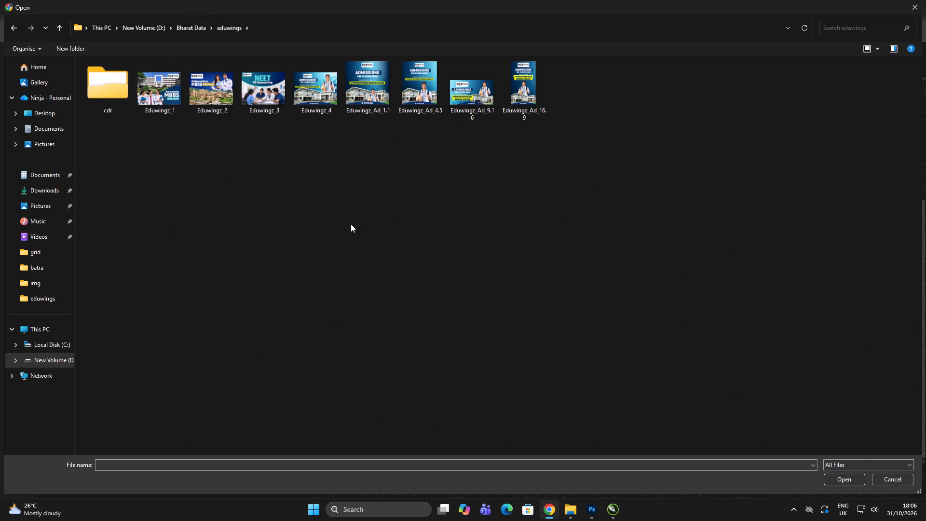
pyautogui.click(353, 223)
pyautogui.moveTo(307, 137); pyautogui.dragTo(619, 81)
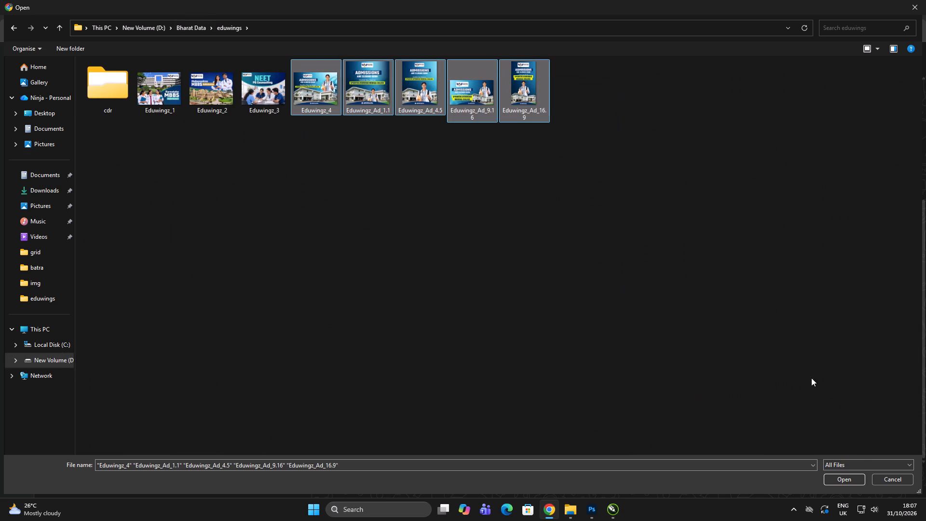